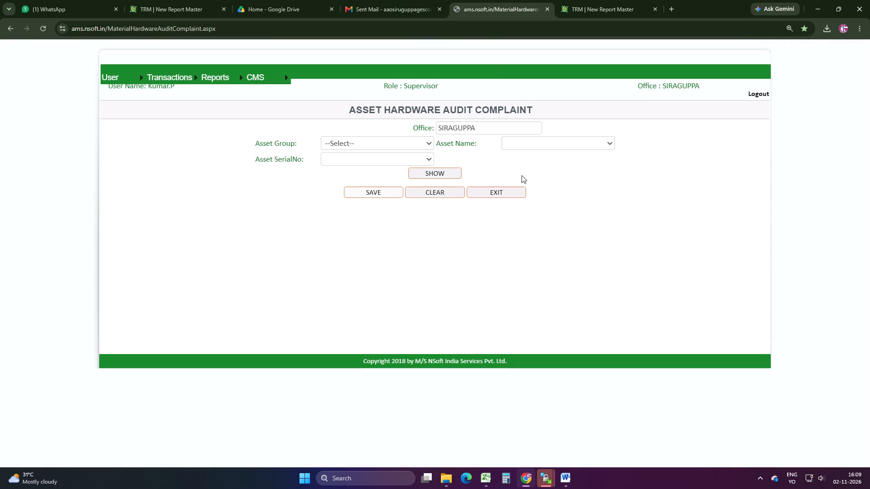
# Open the Asset Return to HO transaction form.
pyautogui.click(352, 142)
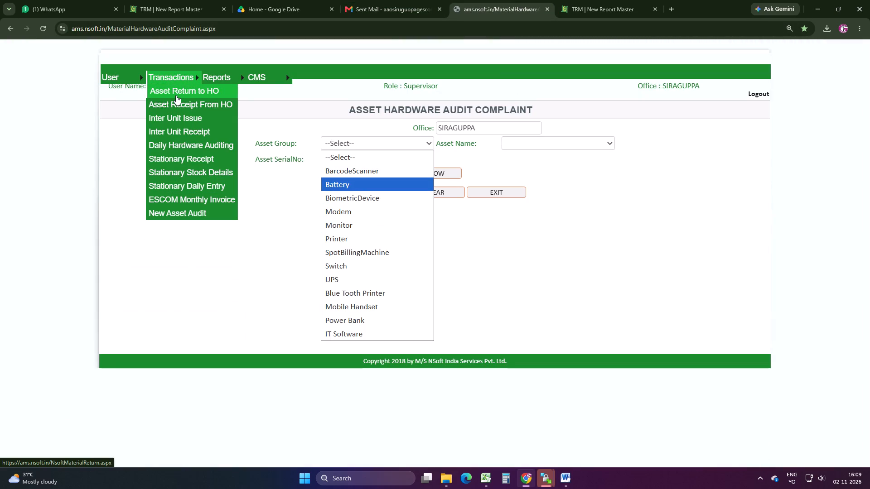
pyautogui.click(179, 106)
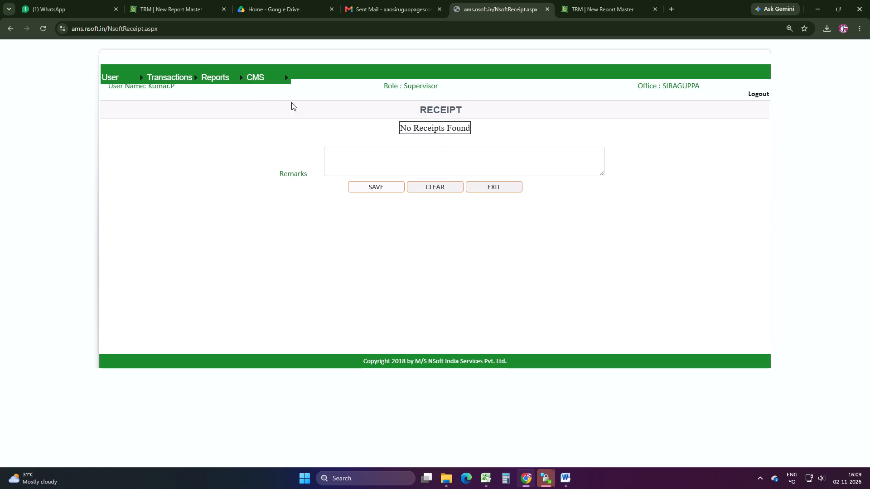
pyautogui.click(172, 96)
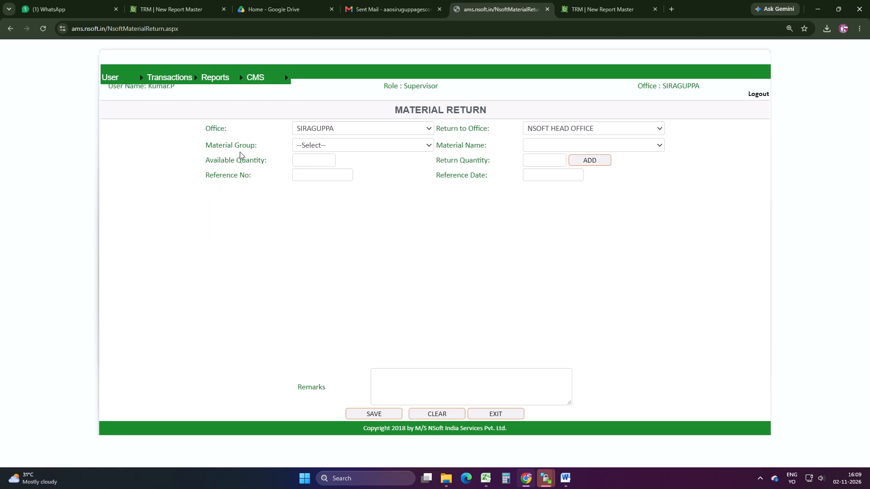
# Fill in the return item: group SpotBillingMachine, material 306639-NSOFT NEW BLUETOOH OPTICAL PROBE, return quantity 2.
pyautogui.click(323, 149)
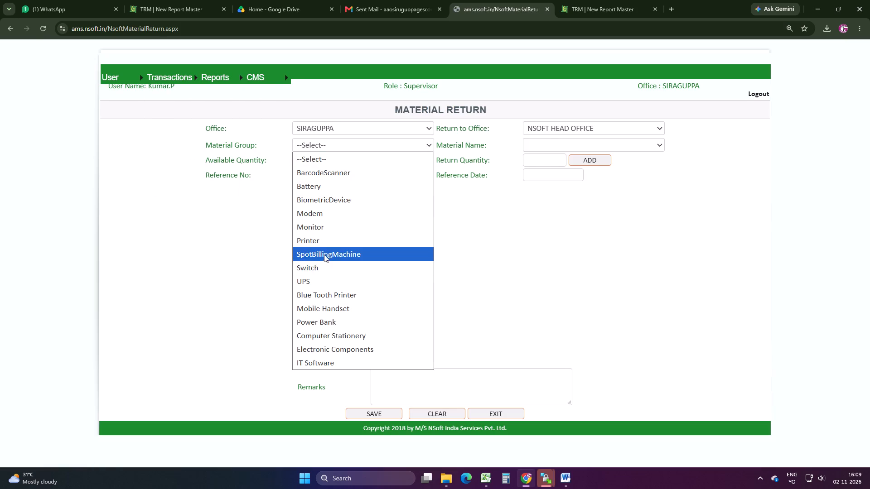
pyautogui.click(324, 254)
pyautogui.click(545, 149)
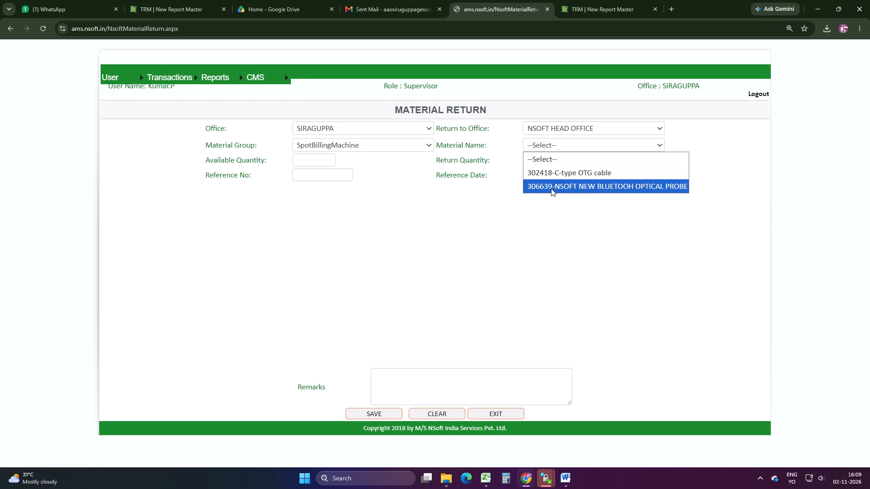
pyautogui.click(551, 188)
pyautogui.click(544, 161)
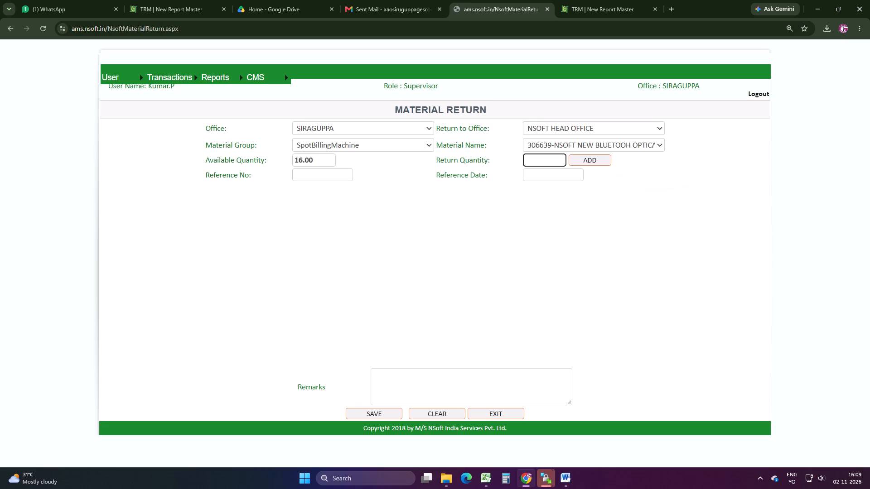
pyautogui.click(540, 166)
pyautogui.click(540, 164)
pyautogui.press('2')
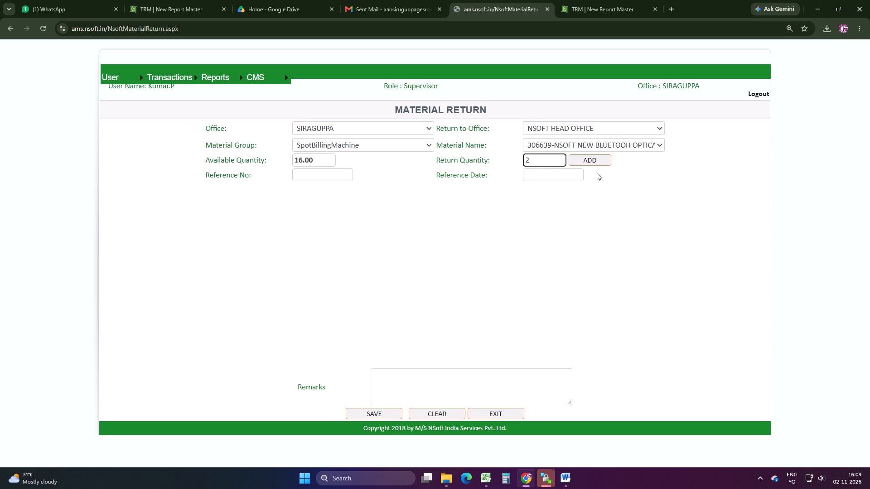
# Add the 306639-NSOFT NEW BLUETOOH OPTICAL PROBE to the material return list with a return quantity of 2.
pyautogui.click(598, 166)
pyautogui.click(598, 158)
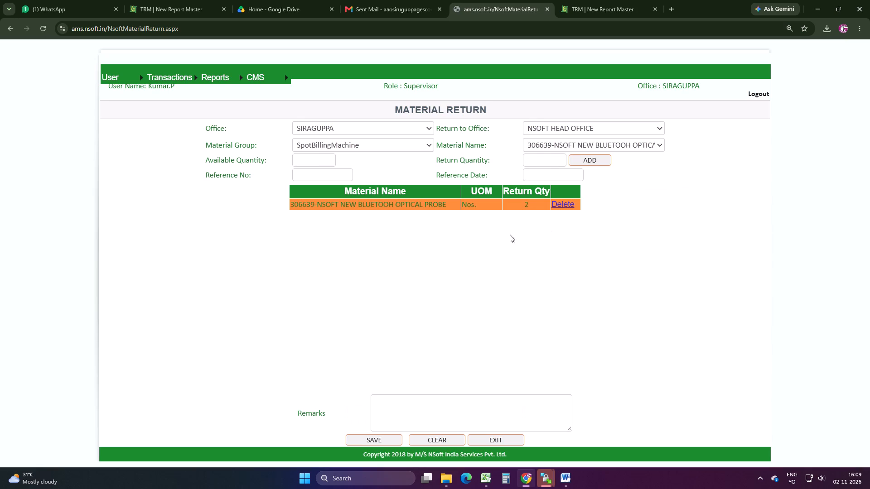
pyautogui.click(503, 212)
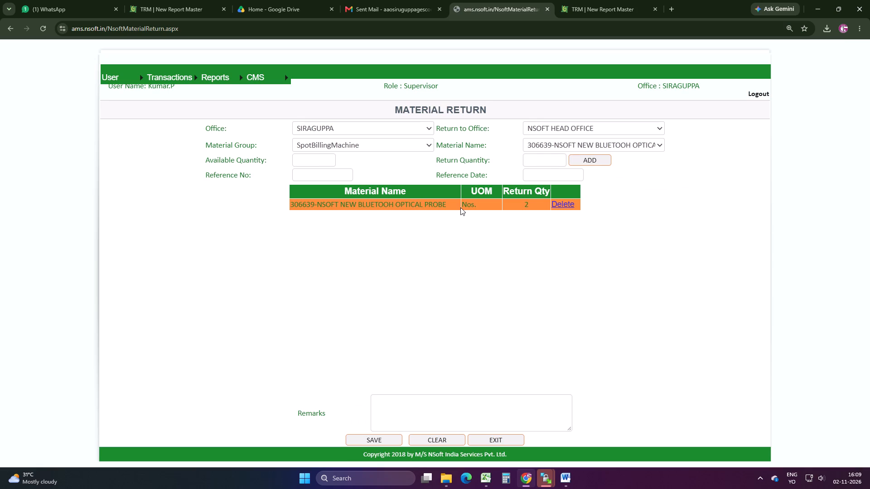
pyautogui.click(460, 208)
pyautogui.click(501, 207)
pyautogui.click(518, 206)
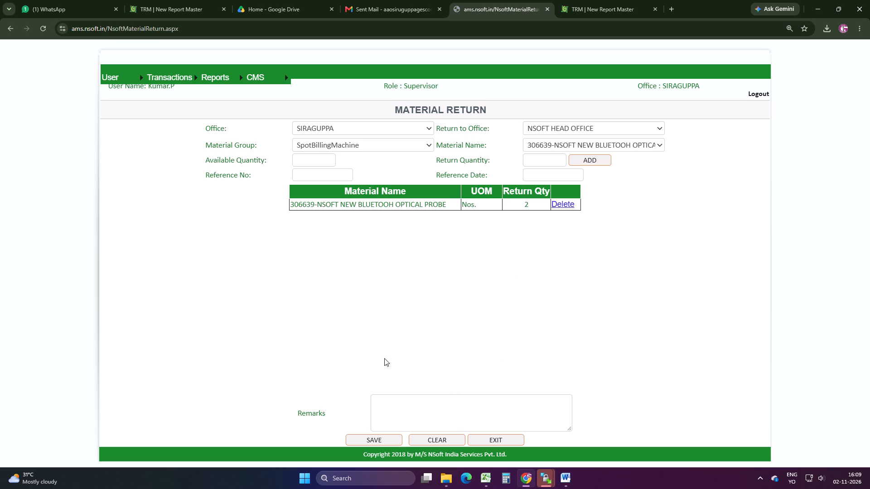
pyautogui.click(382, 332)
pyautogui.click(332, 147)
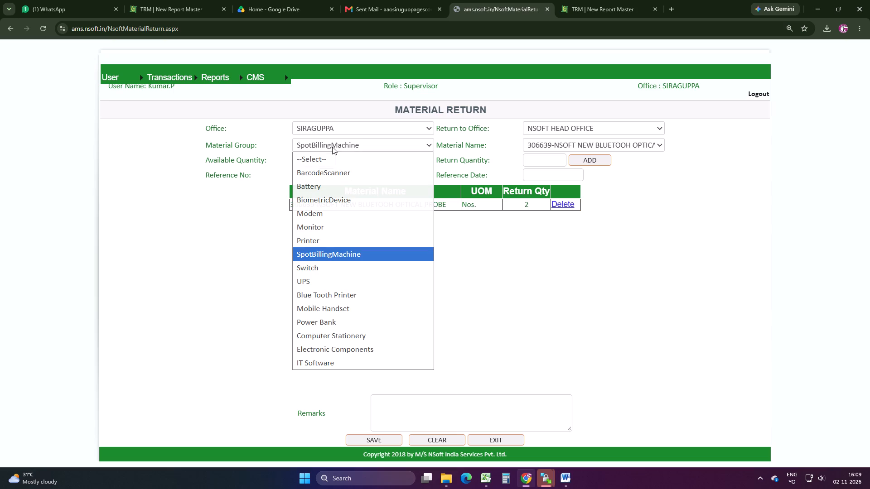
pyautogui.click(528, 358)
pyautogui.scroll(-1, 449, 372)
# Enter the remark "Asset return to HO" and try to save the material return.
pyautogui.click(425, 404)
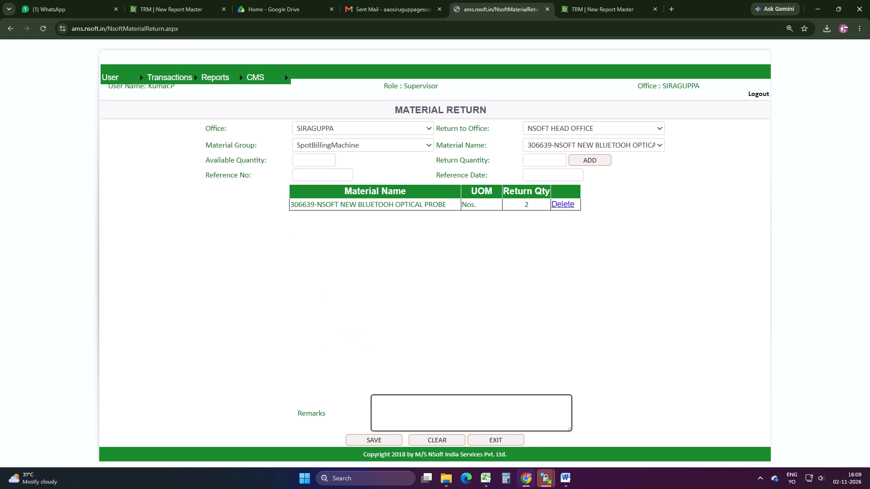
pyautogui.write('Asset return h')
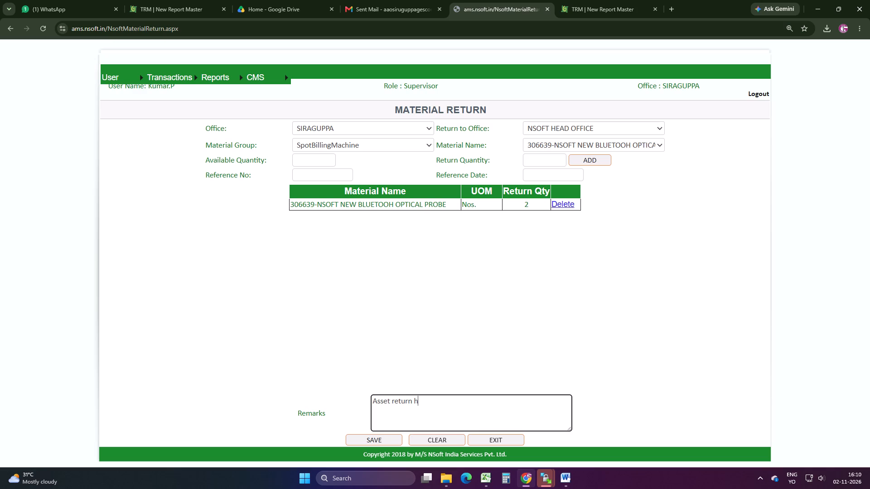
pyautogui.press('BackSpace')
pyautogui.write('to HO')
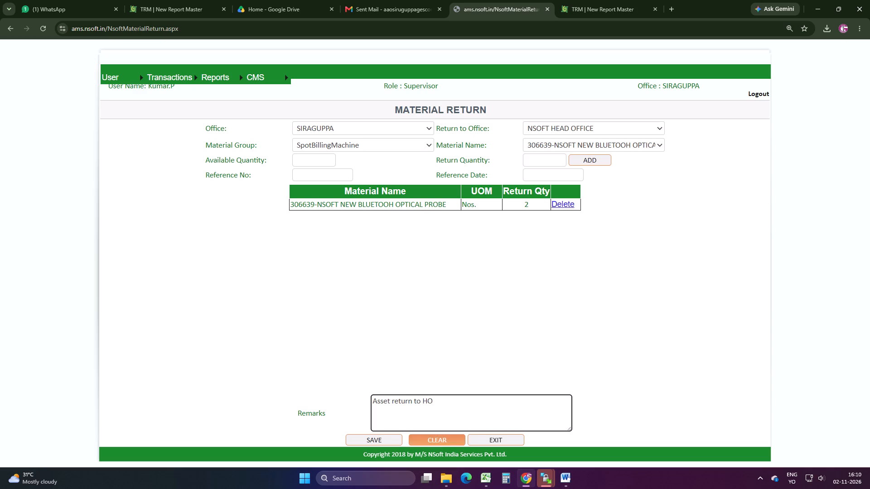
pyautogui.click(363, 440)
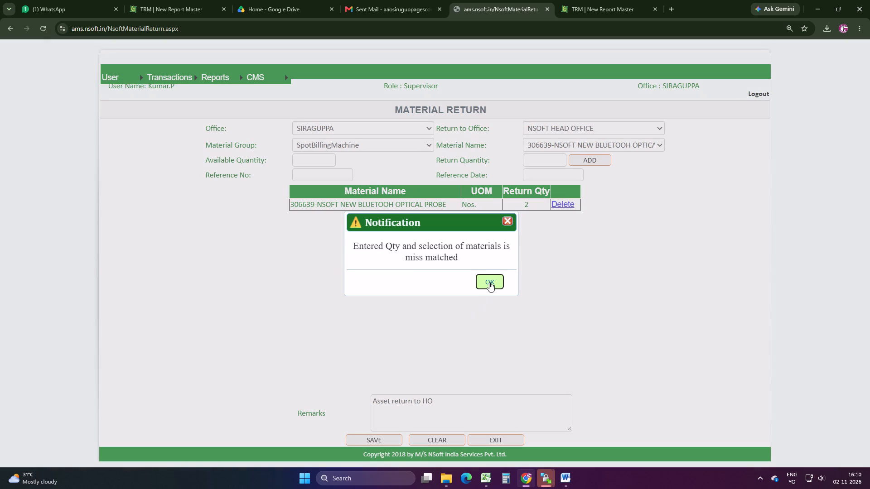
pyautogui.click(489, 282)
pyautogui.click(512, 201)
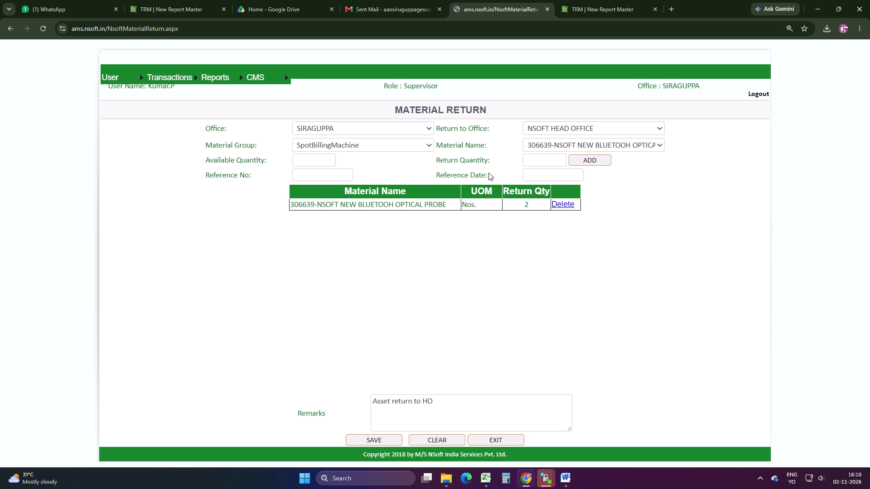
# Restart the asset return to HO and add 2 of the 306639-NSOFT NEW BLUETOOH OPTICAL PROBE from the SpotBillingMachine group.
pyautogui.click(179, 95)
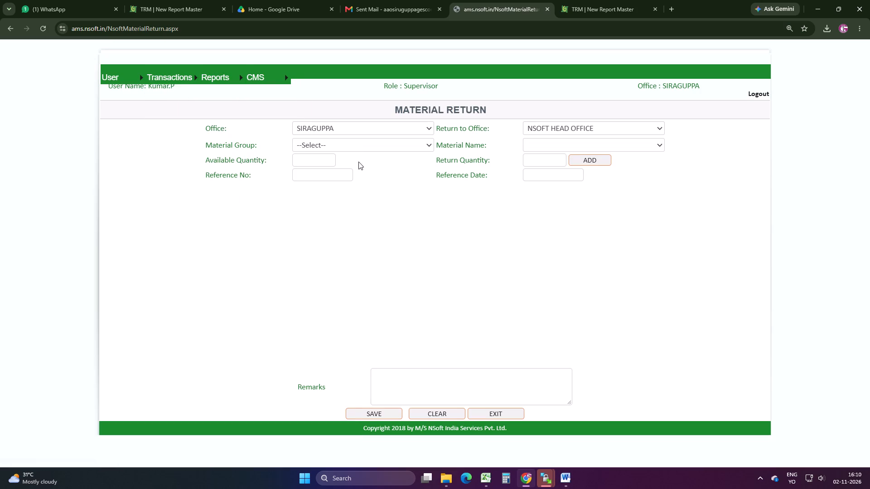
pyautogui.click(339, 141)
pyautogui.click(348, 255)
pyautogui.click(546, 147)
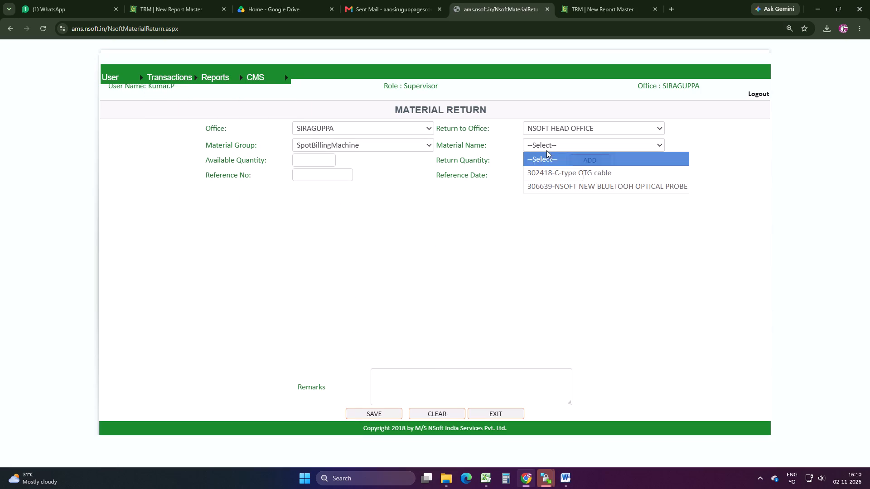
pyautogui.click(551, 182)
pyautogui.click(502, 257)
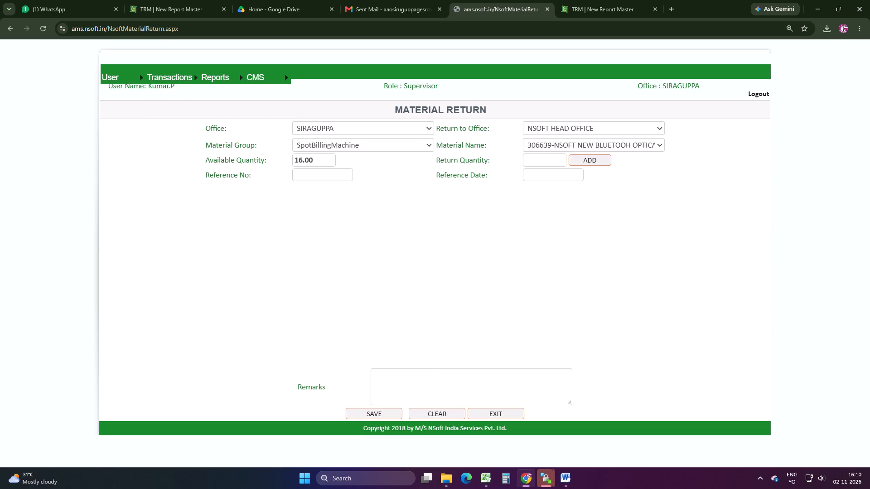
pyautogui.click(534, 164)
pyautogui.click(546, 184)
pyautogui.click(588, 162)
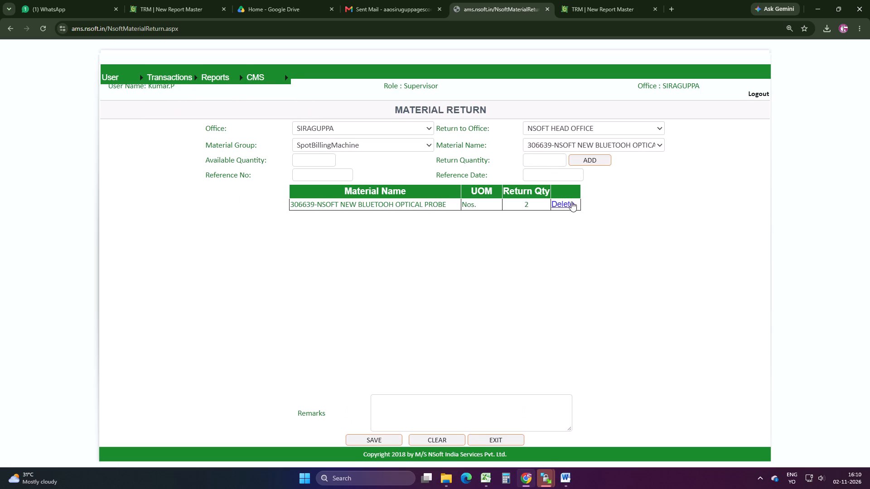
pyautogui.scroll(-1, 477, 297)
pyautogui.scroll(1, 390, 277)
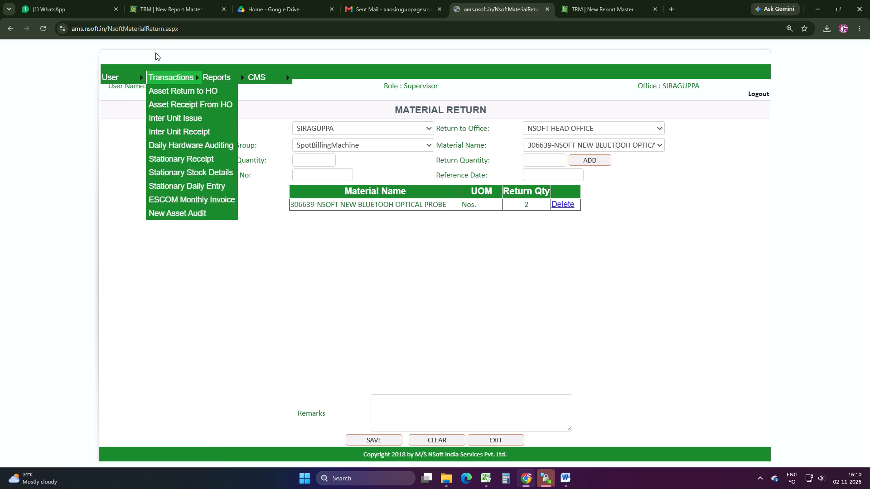
# Open Daily Hardware Auditing and review the asset records of the NSOFT new Bluetooth optical probe in the SpotBillingMachine group.
pyautogui.click(185, 141)
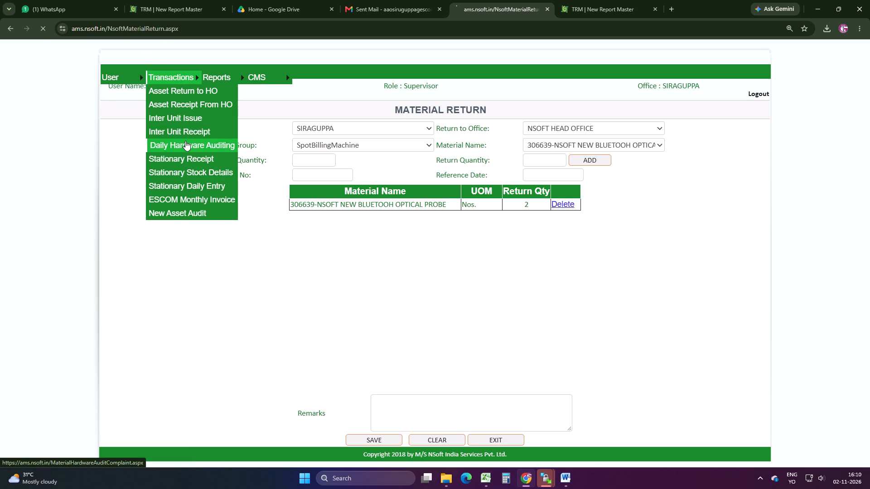
pyautogui.click(343, 142)
pyautogui.click(357, 256)
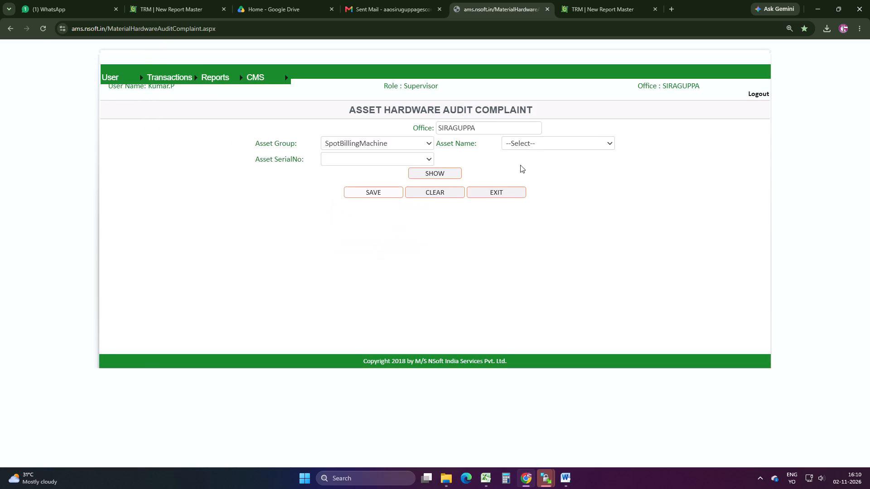
pyautogui.click(532, 138)
pyautogui.click(530, 168)
pyautogui.click(443, 175)
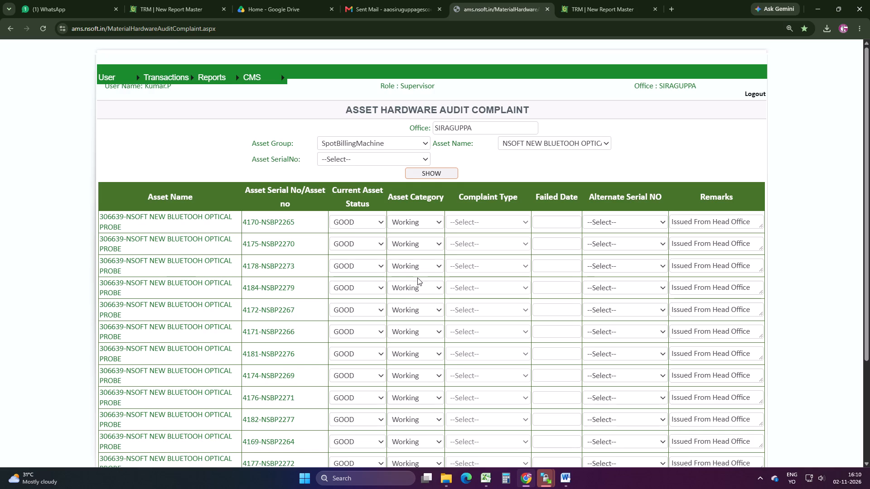
pyautogui.scroll(-3, 497, 352)
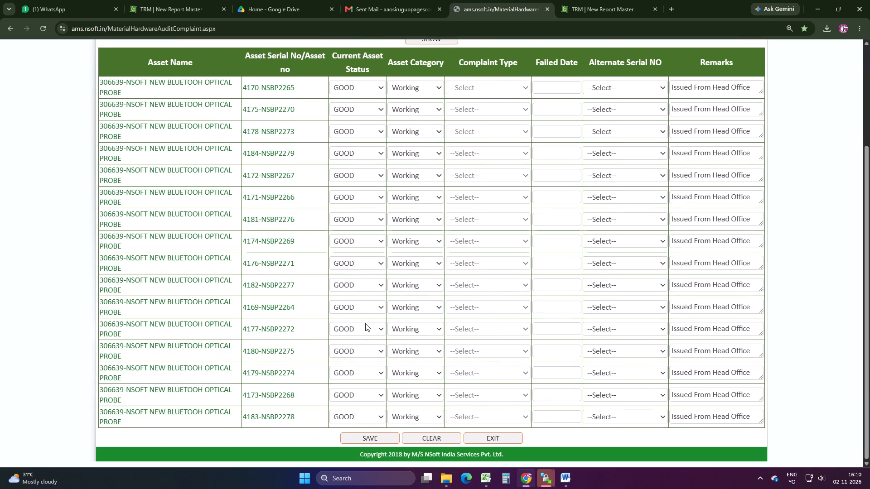
pyautogui.scroll(5, 365, 323)
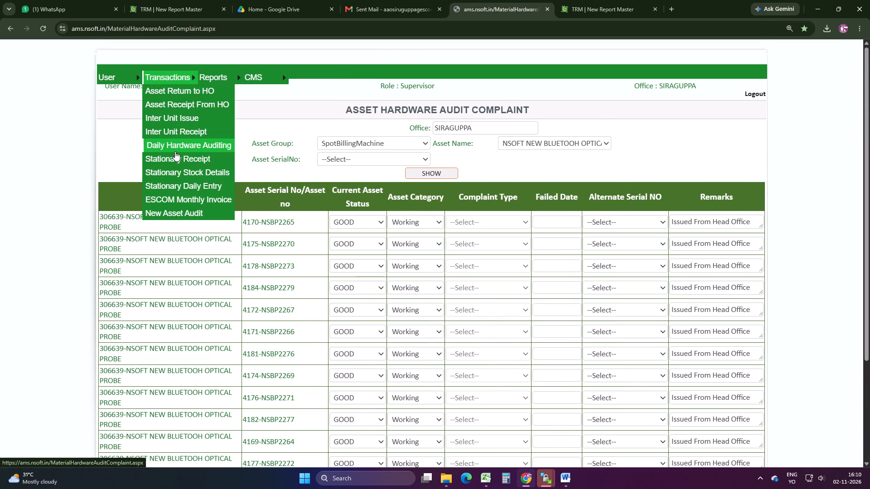
# Reopen Daily Hardware Auditing and show the NSOFT BTP assets in the Blue Tooth Printer group.
pyautogui.click(170, 145)
pyautogui.click(366, 144)
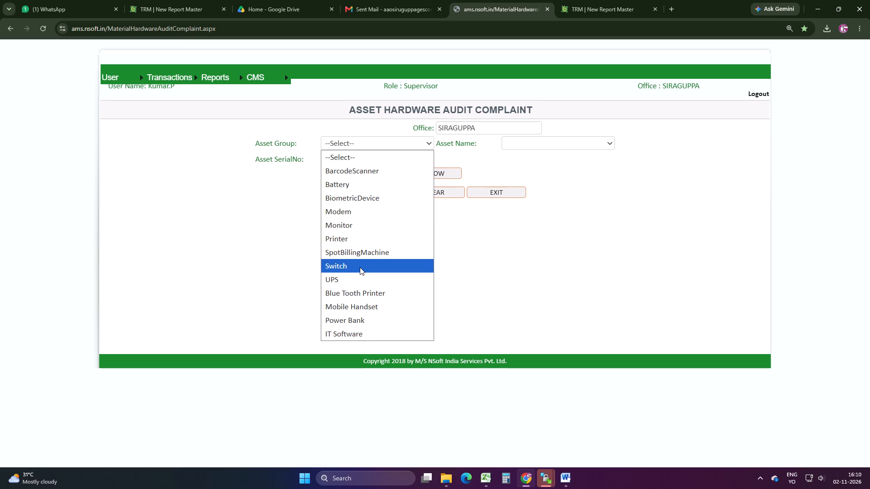
pyautogui.click(360, 298)
pyautogui.click(548, 128)
pyautogui.click(546, 143)
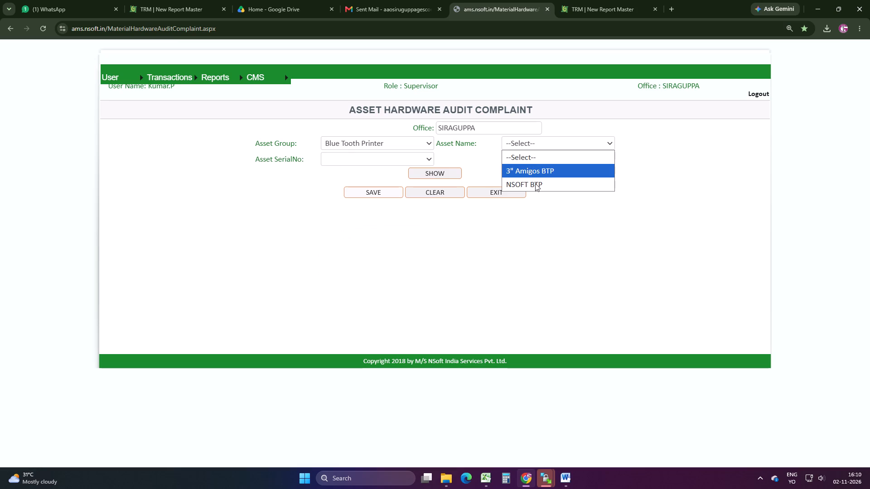
pyautogui.click(535, 183)
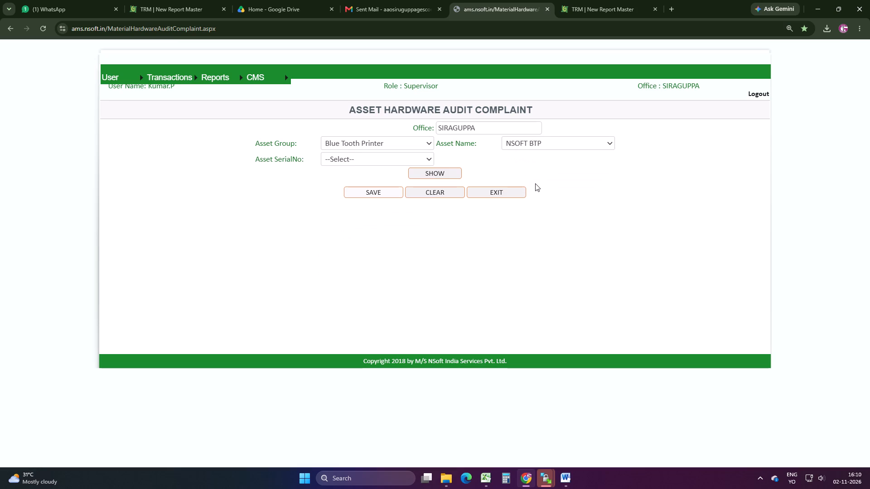
pyautogui.click(375, 162)
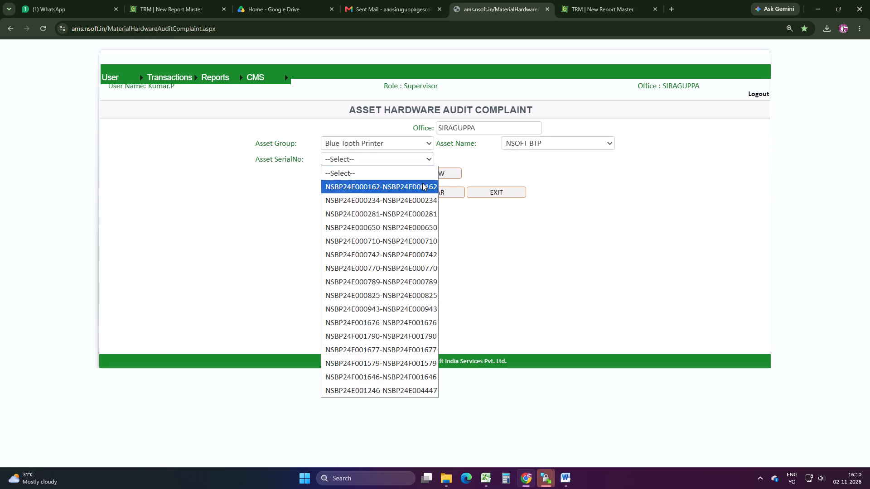
pyautogui.click(456, 172)
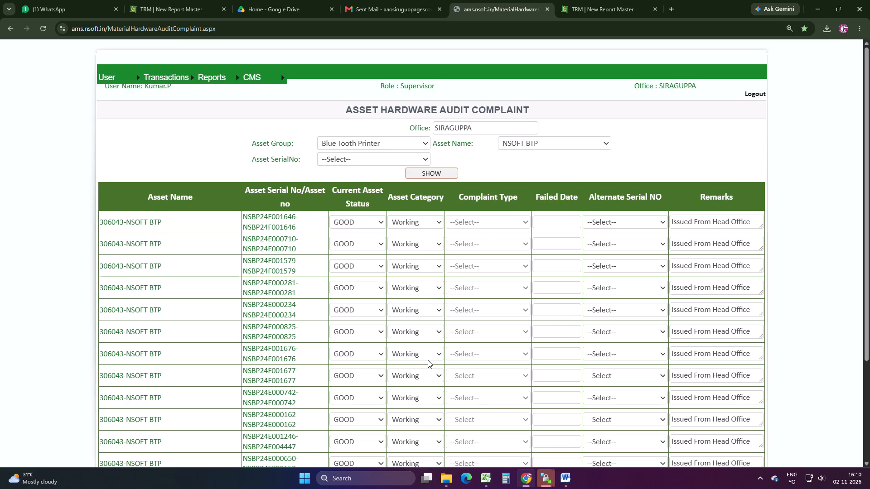
# Examine the NSOFT BTP list's serial numbers and the available asset status options.
pyautogui.scroll(-3, 282, 331)
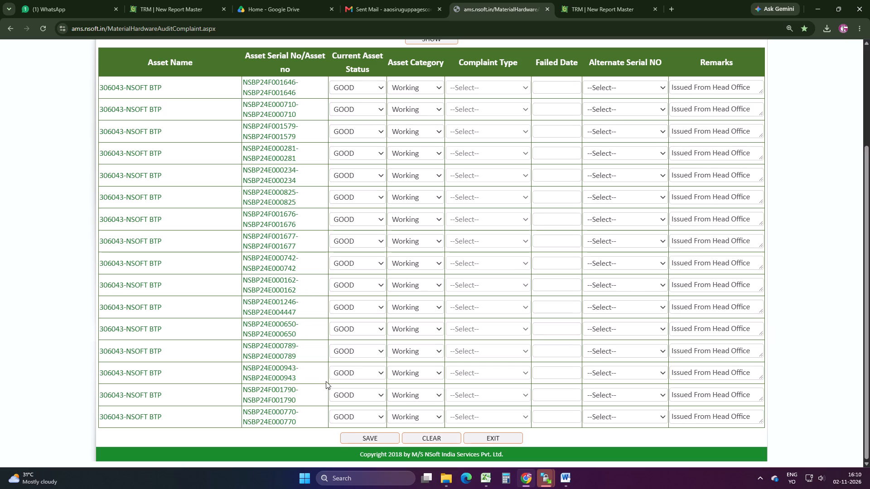
pyautogui.scroll(1, 296, 423)
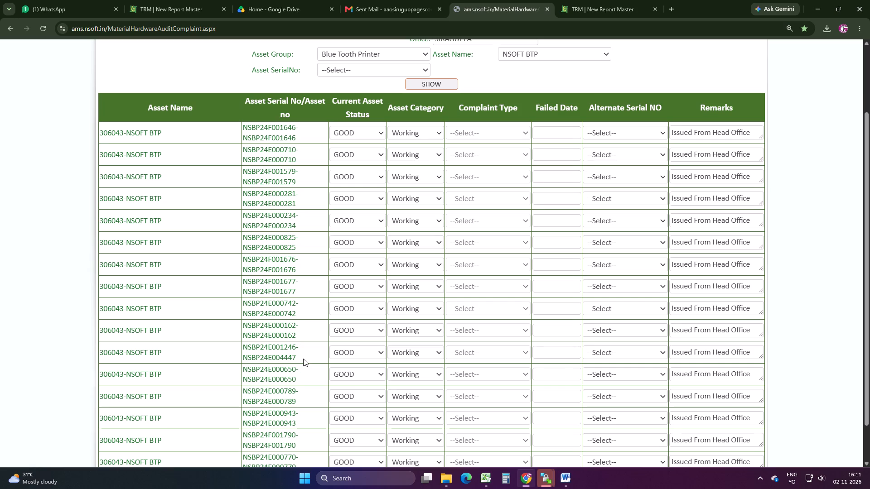
pyautogui.scroll(-1, 303, 359)
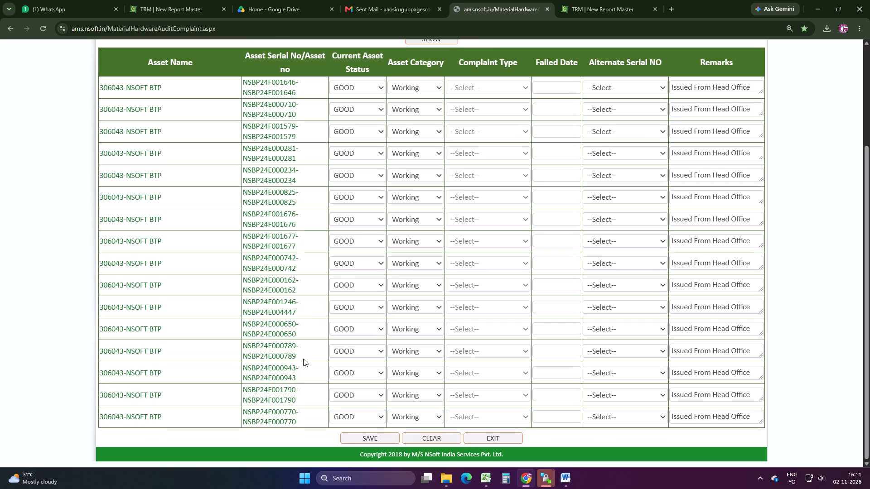
pyautogui.scroll(1, 303, 359)
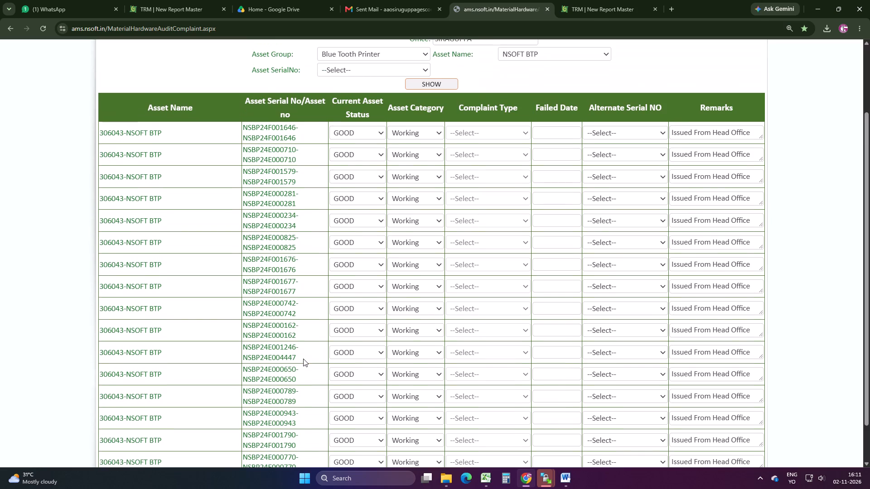
pyautogui.scroll(2, 283, 258)
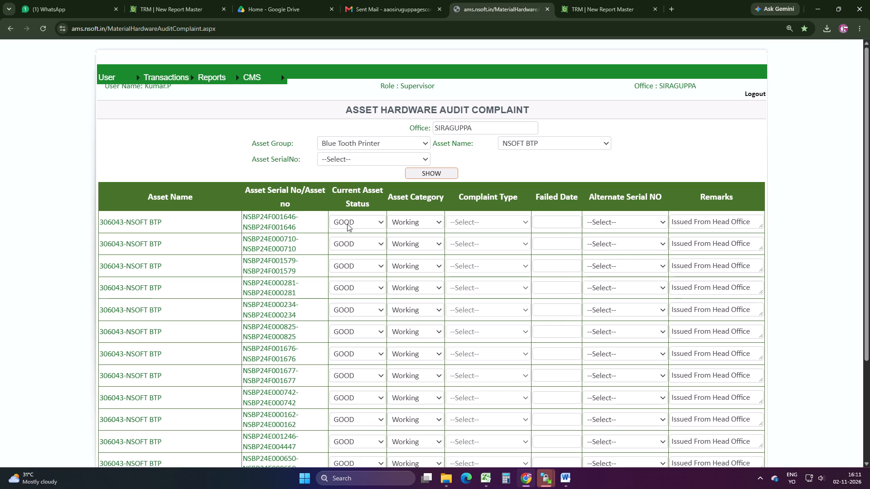
pyautogui.click(360, 225)
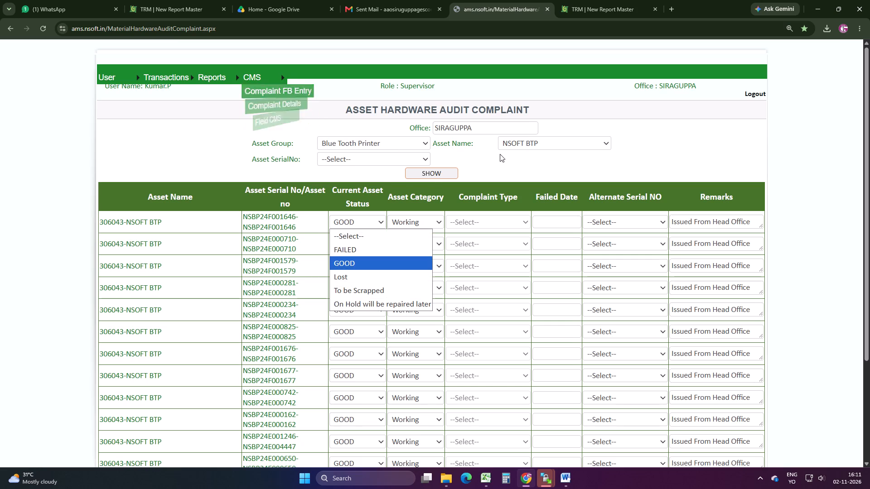
pyautogui.click(432, 178)
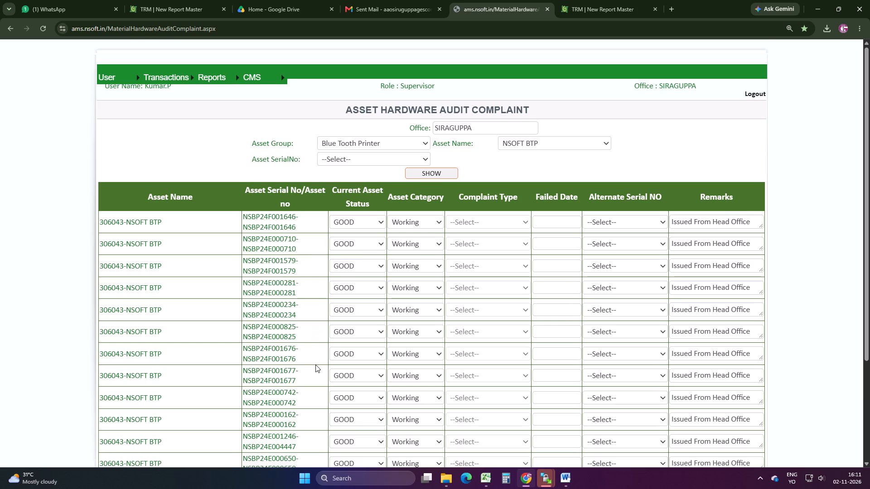
pyautogui.scroll(-1, 315, 364)
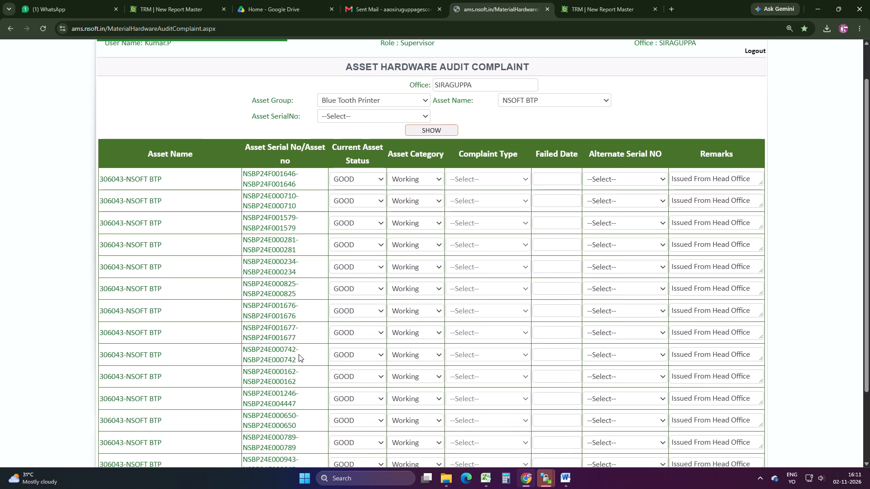
pyautogui.scroll(-1, 309, 400)
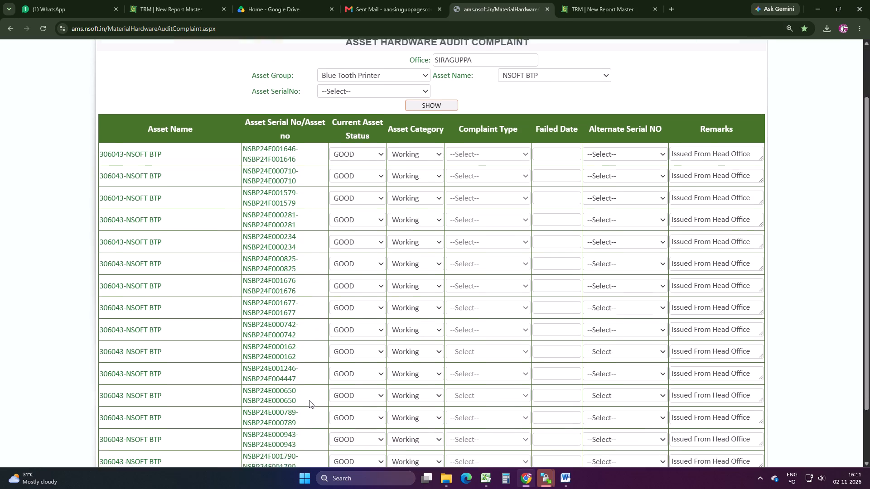
pyautogui.scroll(-1, 309, 400)
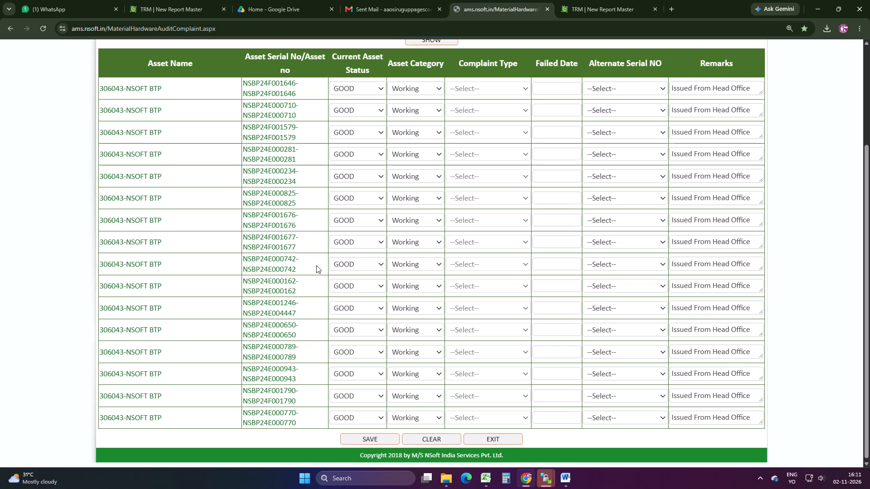
pyautogui.click(345, 311)
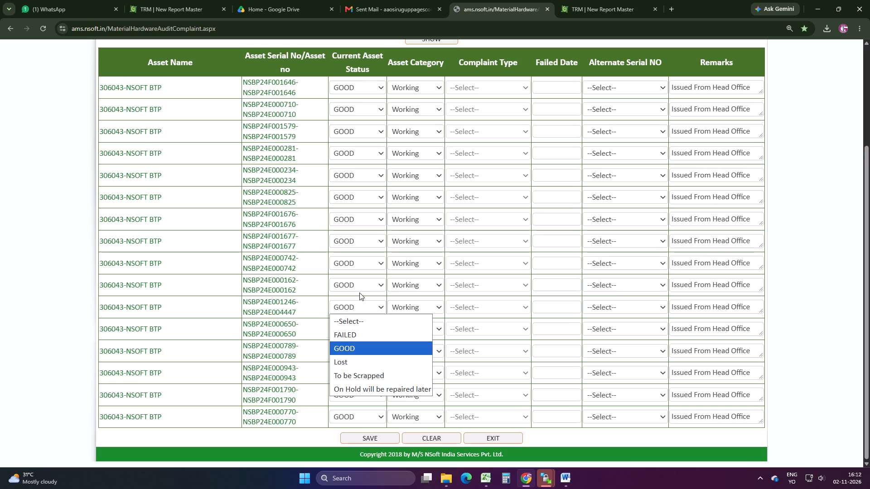
pyautogui.click(278, 314)
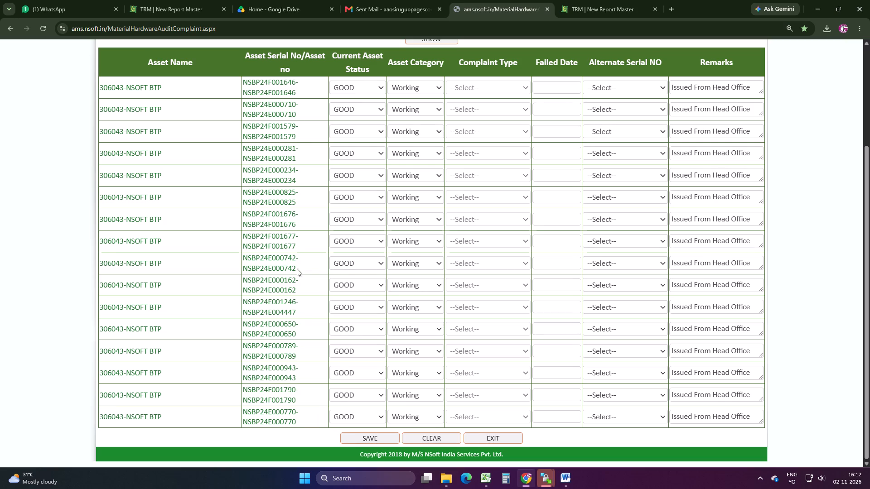
# Mark the NSOFT BTP with serial number NSBP24E000742 as FAILED with a failed date of 20/10/2026.
pyautogui.click(346, 265)
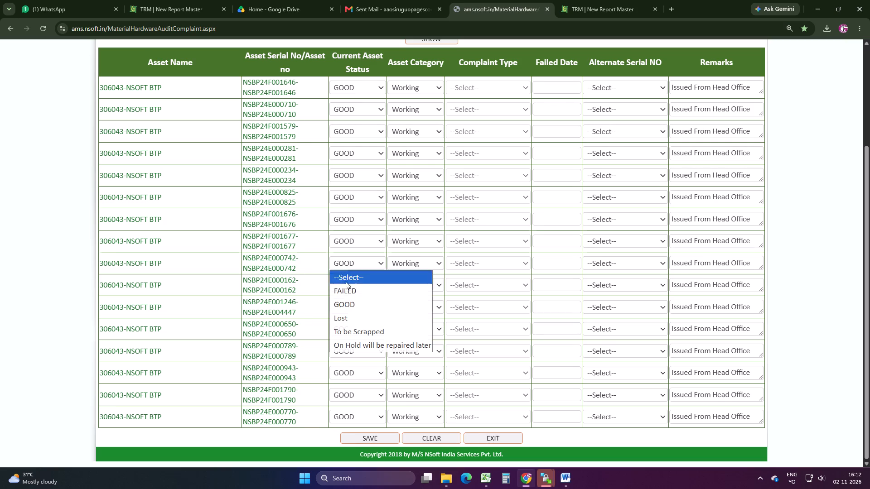
pyautogui.click(348, 292)
pyautogui.click(512, 263)
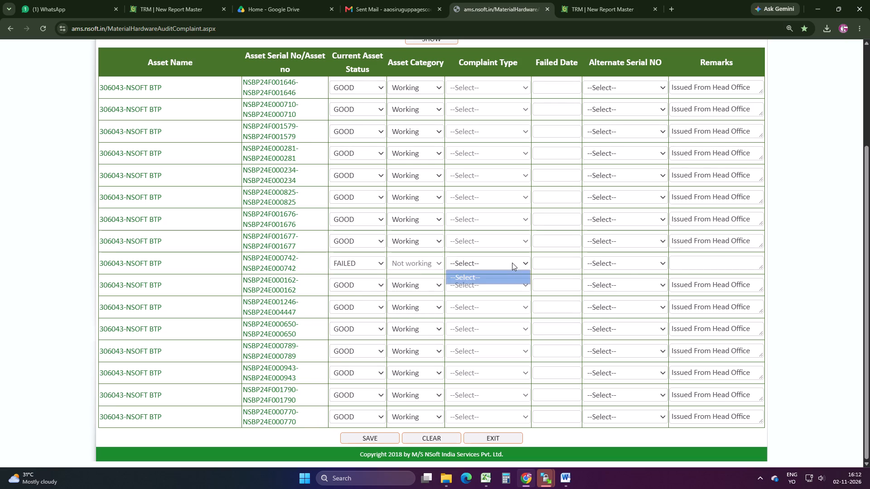
pyautogui.click(547, 261)
pyautogui.click(536, 275)
pyautogui.click(567, 329)
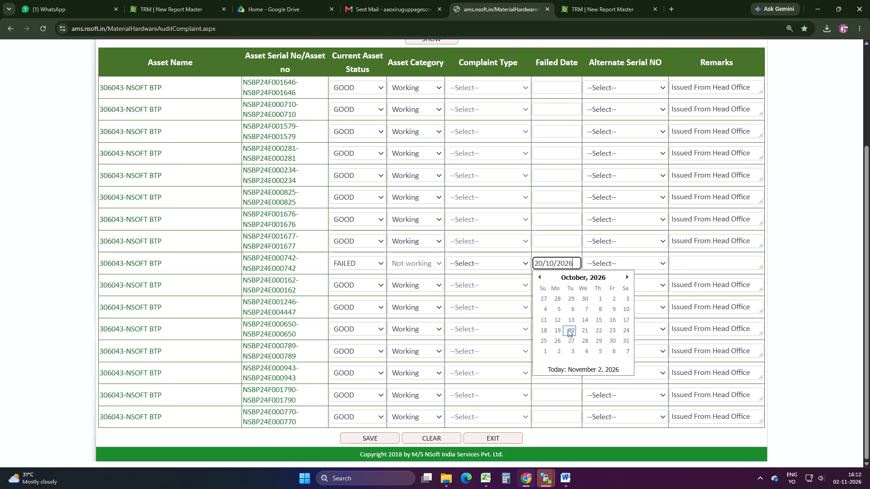
pyautogui.click(628, 261)
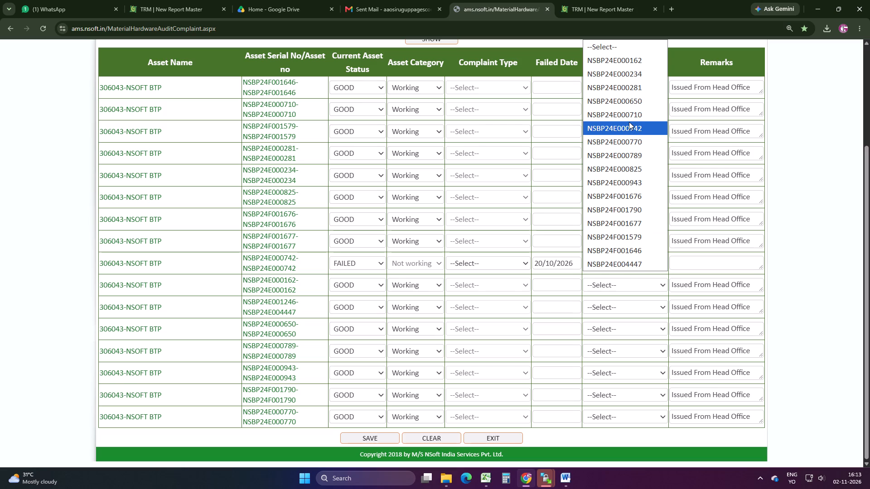
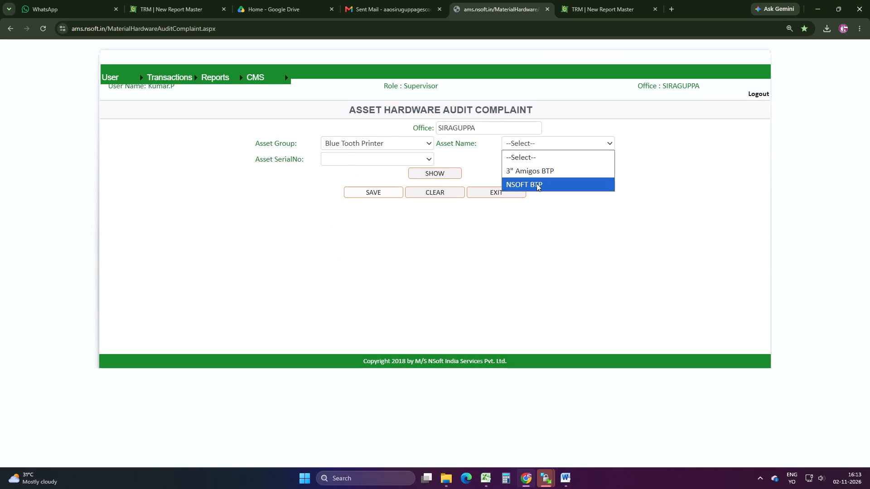
# Select 3" Amigos BTP as the asset name in the Blue Tooth Printer group and show its assets.
pyautogui.click(536, 183)
pyautogui.click(536, 139)
pyautogui.click(536, 166)
pyautogui.click(445, 174)
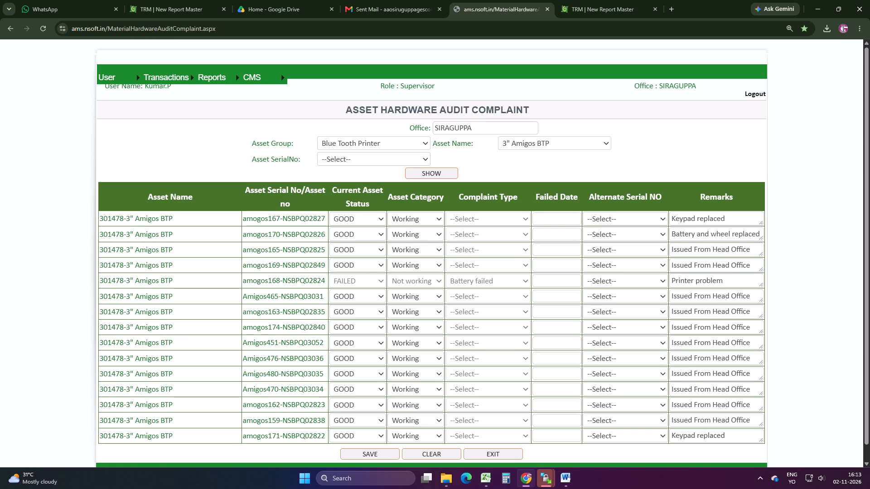
# Mark the 3" Amigos BTP with serial number Amigos476-NSBPQ03036 as FAILED and open its complaint type choices.
pyautogui.click(354, 358)
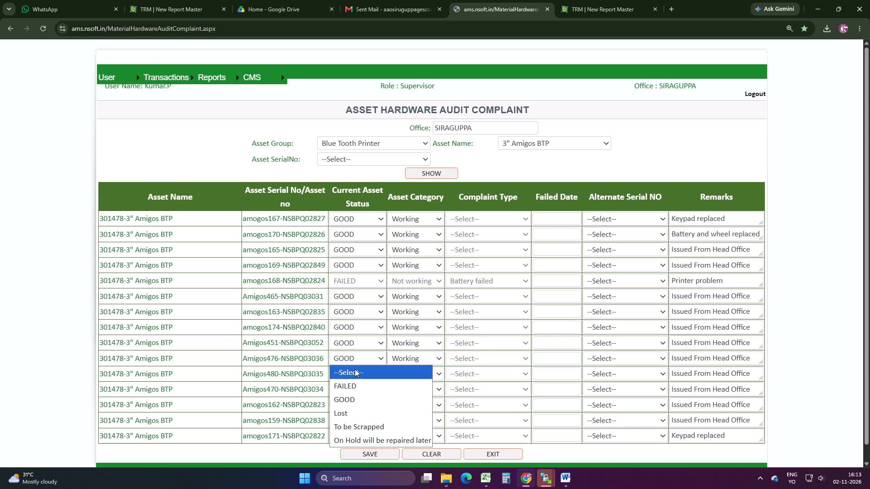
pyautogui.click(356, 383)
pyautogui.click(472, 360)
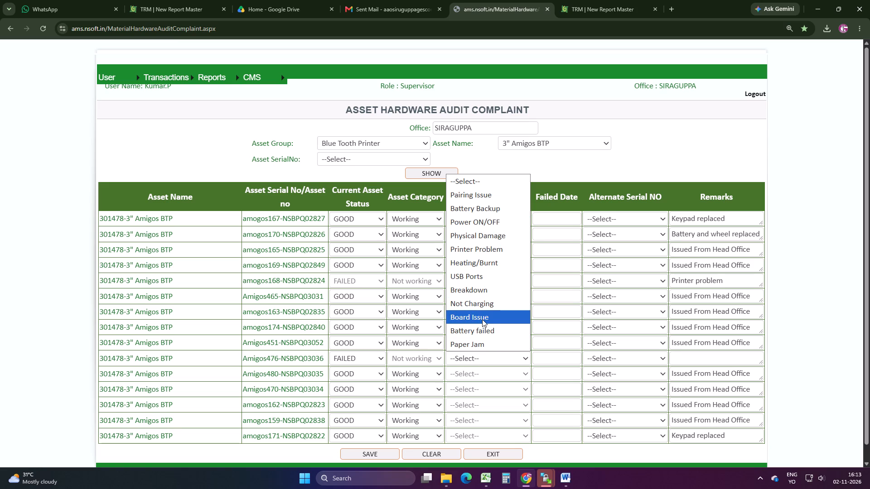
# Record and save Amigos BTP NSBPQ03036's complaint as Breakdown, failed date 28/10/2026, alternate serial NSBPQ03036, remark "Printer Problem".
pyautogui.click(472, 294)
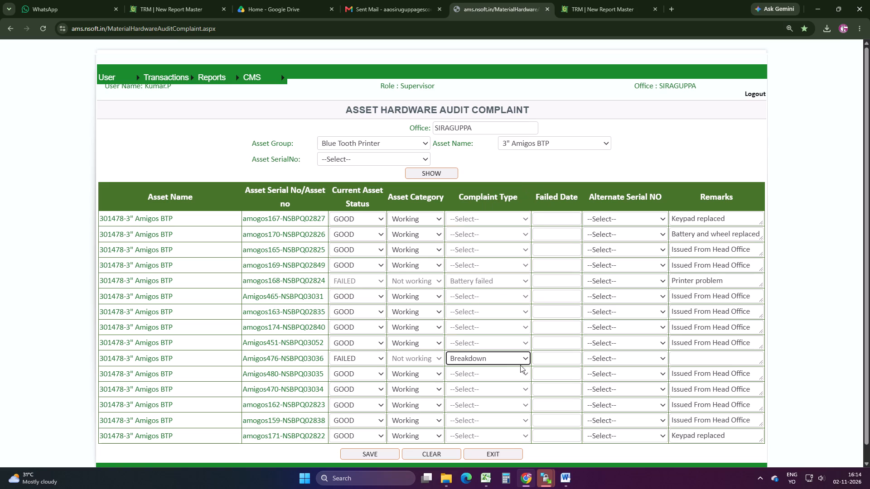
pyautogui.click(558, 355)
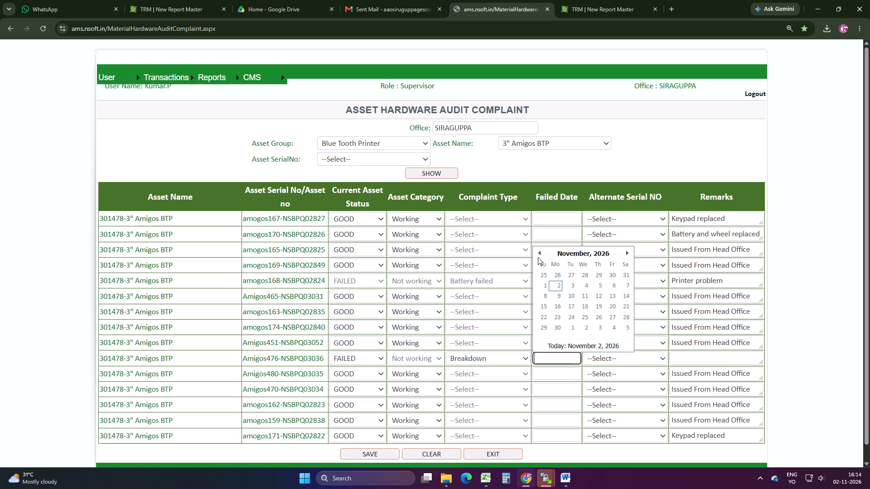
pyautogui.click(539, 256)
pyautogui.click(588, 318)
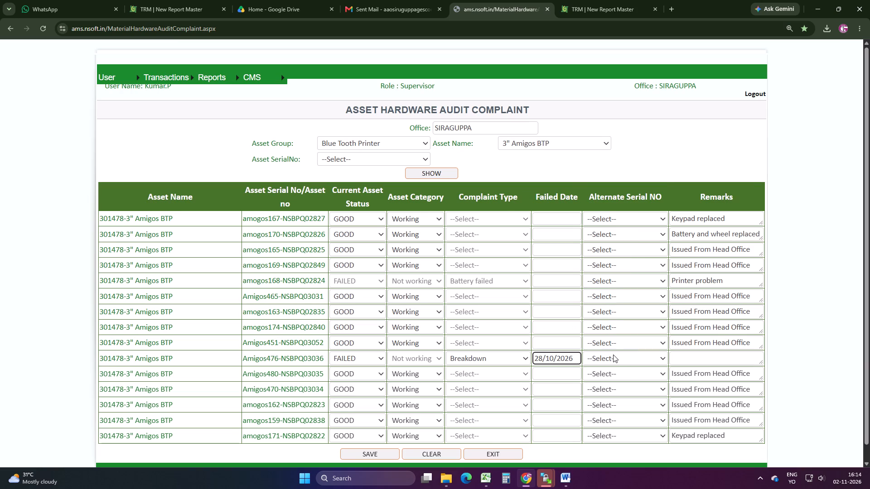
pyautogui.click(613, 355)
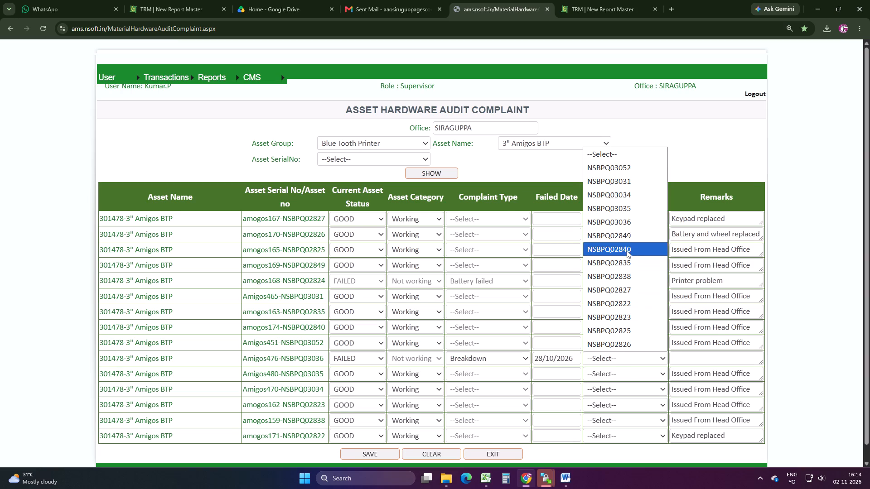
pyautogui.click(628, 219)
pyautogui.click(687, 362)
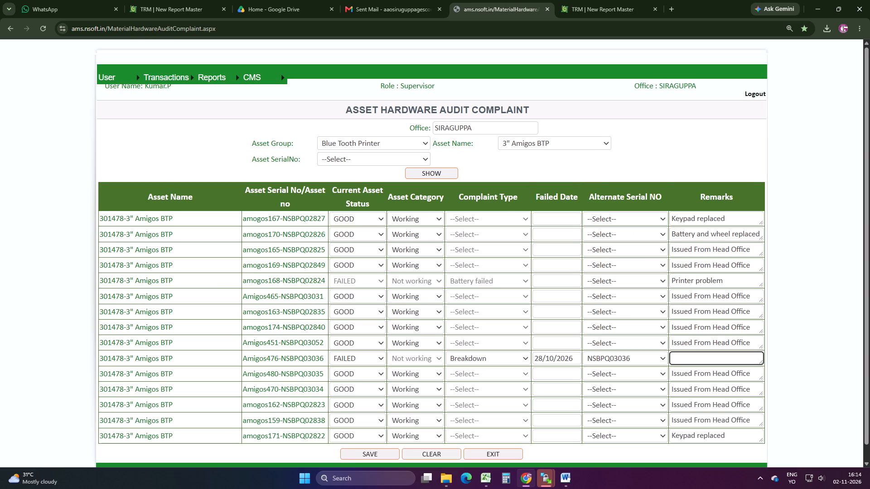
pyautogui.write('Printer Problem')
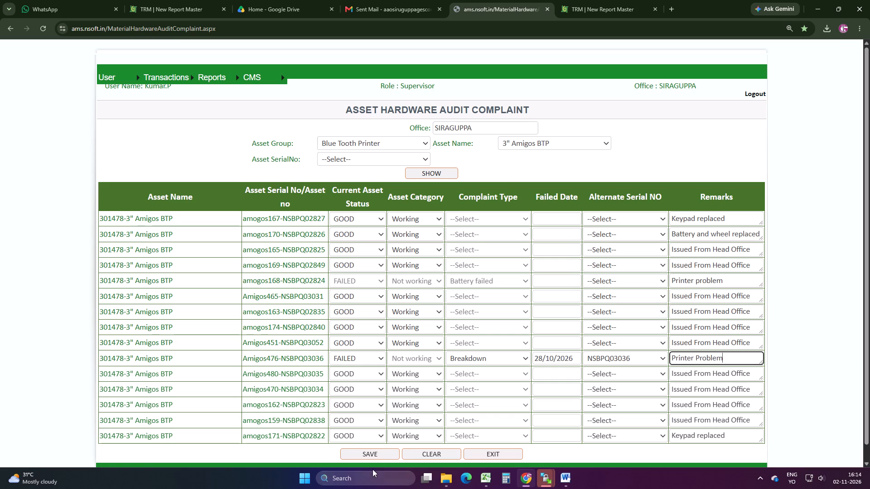
pyautogui.click(378, 455)
pyautogui.click(489, 279)
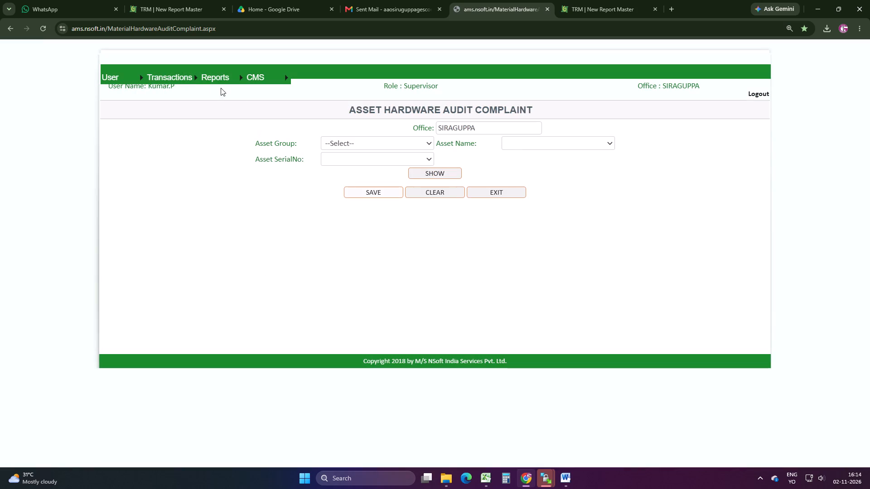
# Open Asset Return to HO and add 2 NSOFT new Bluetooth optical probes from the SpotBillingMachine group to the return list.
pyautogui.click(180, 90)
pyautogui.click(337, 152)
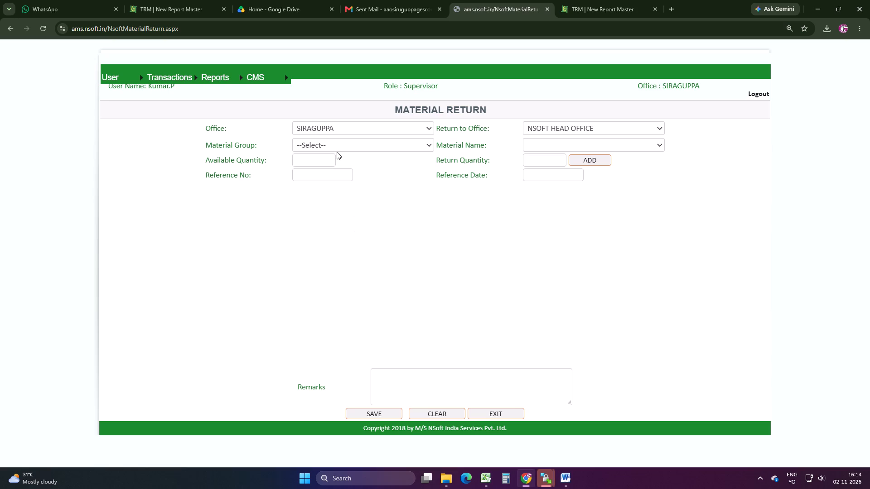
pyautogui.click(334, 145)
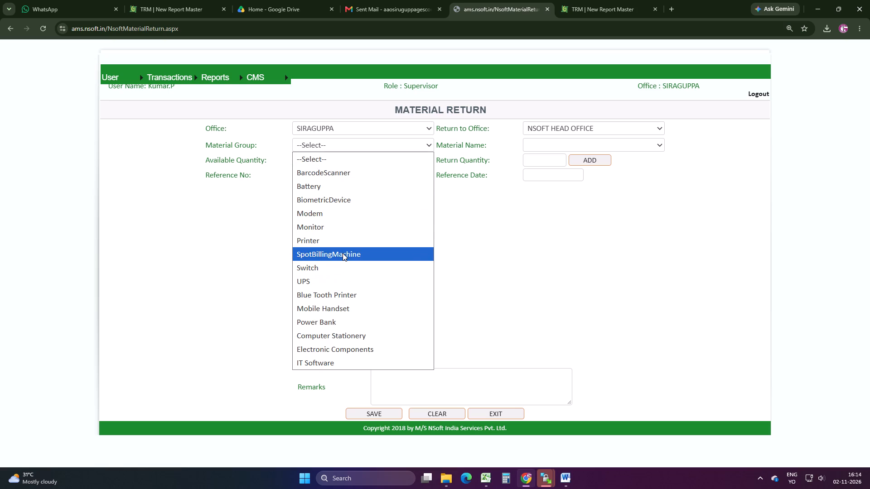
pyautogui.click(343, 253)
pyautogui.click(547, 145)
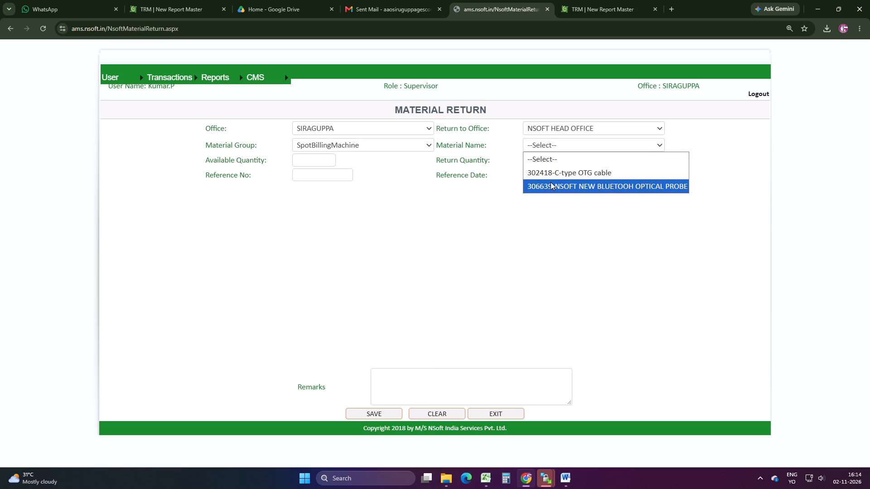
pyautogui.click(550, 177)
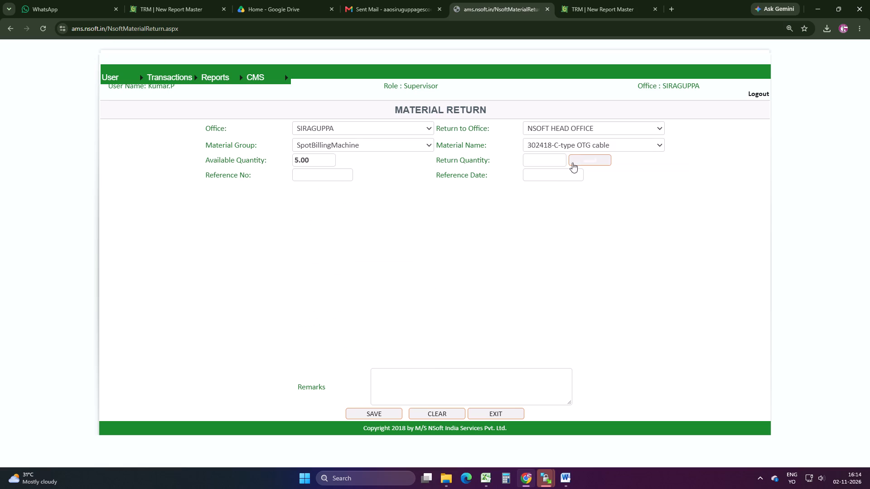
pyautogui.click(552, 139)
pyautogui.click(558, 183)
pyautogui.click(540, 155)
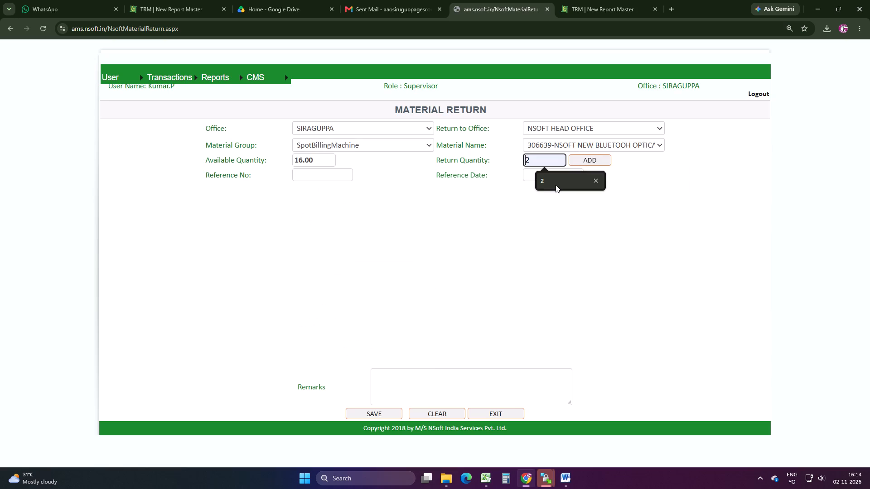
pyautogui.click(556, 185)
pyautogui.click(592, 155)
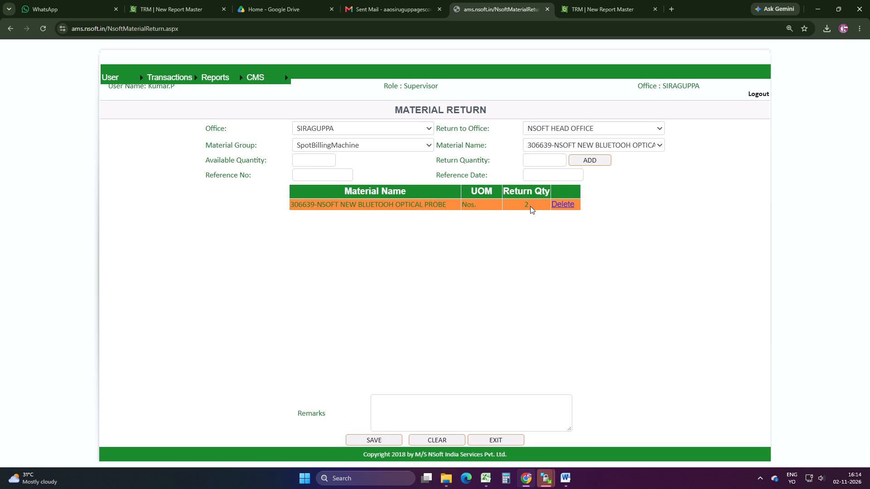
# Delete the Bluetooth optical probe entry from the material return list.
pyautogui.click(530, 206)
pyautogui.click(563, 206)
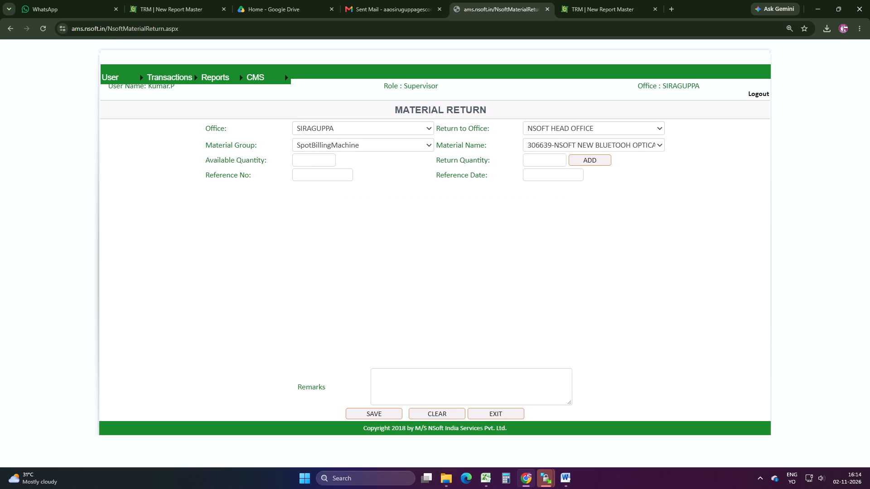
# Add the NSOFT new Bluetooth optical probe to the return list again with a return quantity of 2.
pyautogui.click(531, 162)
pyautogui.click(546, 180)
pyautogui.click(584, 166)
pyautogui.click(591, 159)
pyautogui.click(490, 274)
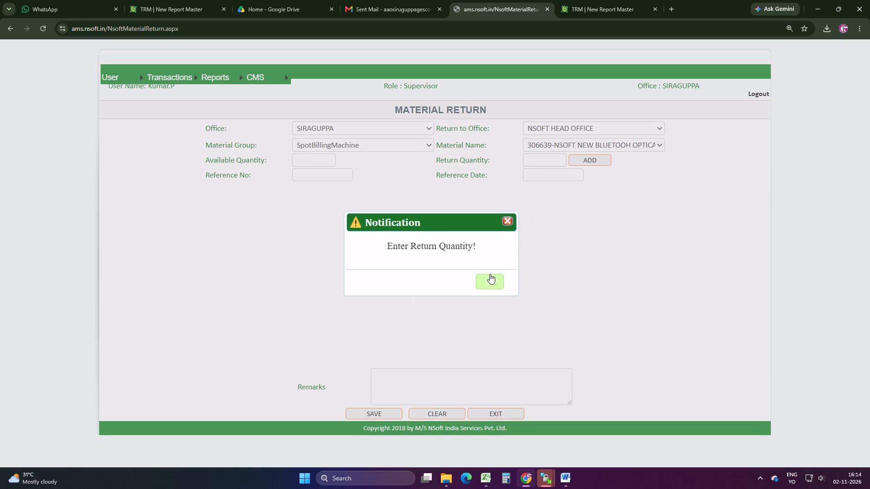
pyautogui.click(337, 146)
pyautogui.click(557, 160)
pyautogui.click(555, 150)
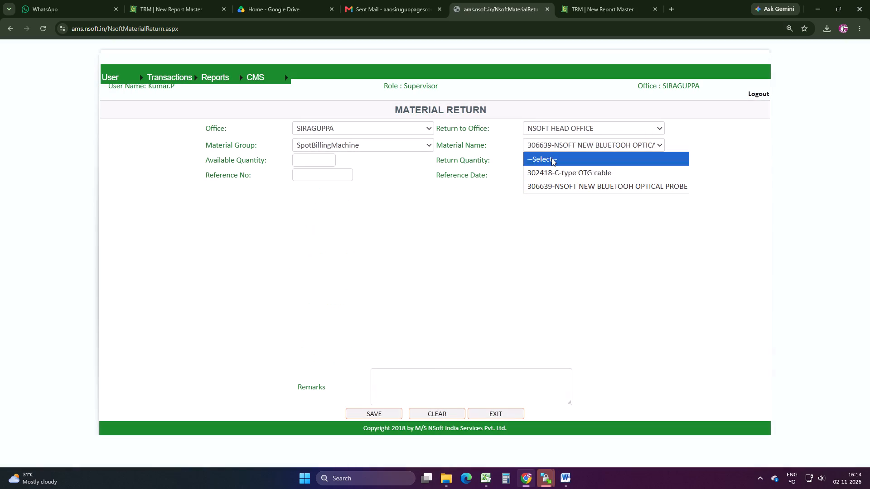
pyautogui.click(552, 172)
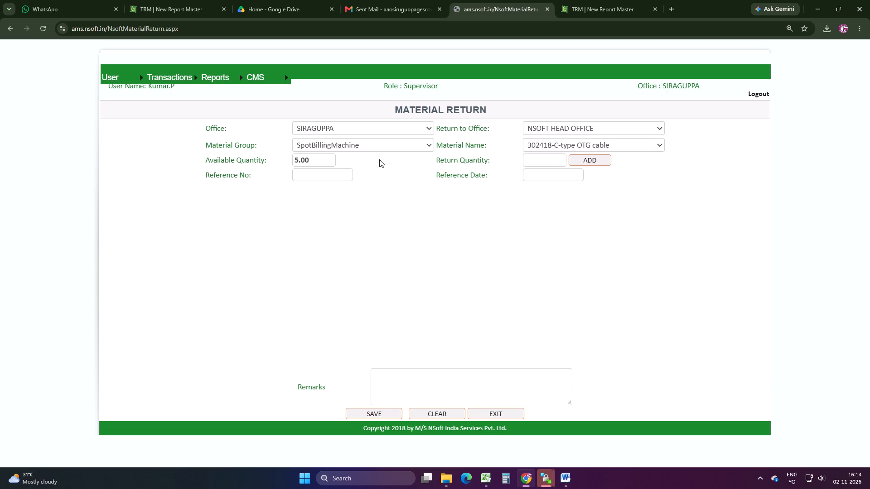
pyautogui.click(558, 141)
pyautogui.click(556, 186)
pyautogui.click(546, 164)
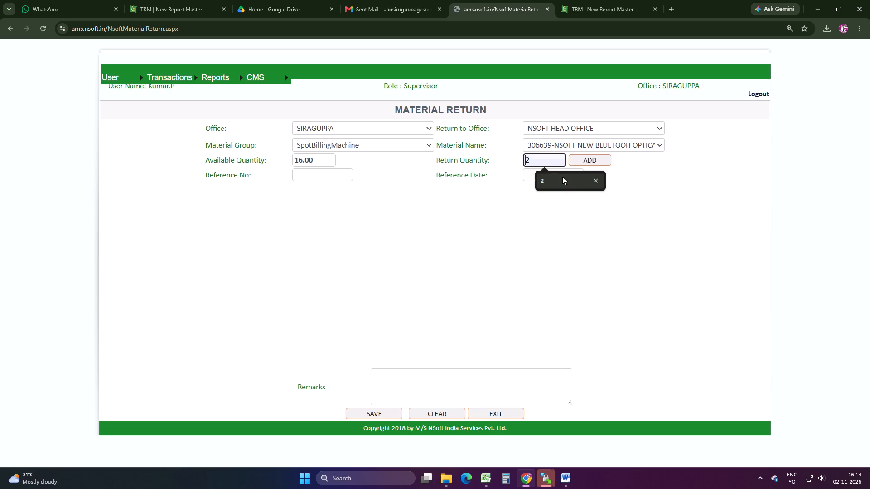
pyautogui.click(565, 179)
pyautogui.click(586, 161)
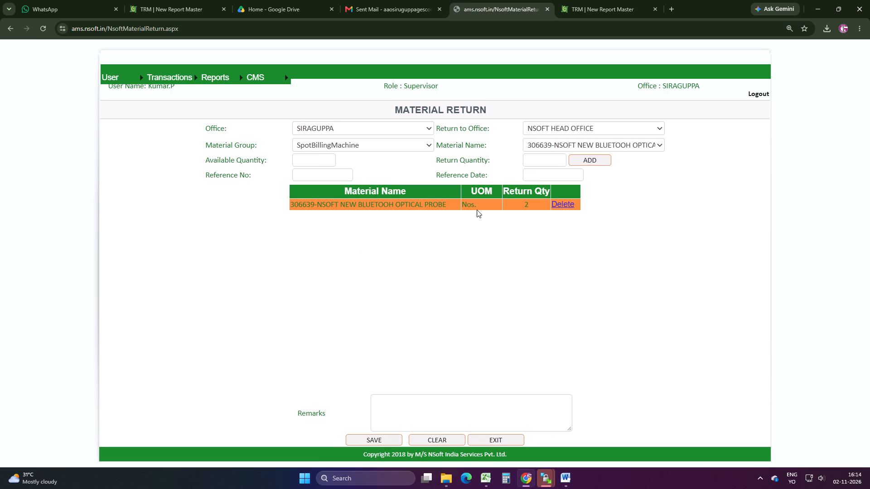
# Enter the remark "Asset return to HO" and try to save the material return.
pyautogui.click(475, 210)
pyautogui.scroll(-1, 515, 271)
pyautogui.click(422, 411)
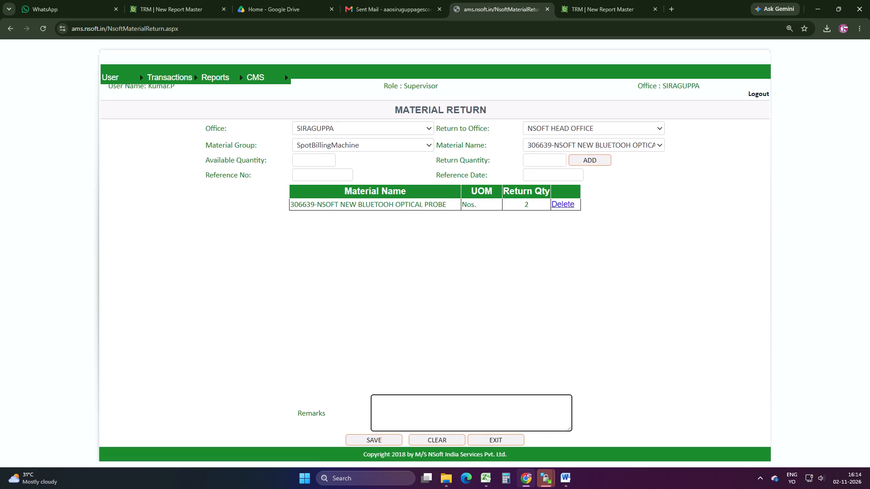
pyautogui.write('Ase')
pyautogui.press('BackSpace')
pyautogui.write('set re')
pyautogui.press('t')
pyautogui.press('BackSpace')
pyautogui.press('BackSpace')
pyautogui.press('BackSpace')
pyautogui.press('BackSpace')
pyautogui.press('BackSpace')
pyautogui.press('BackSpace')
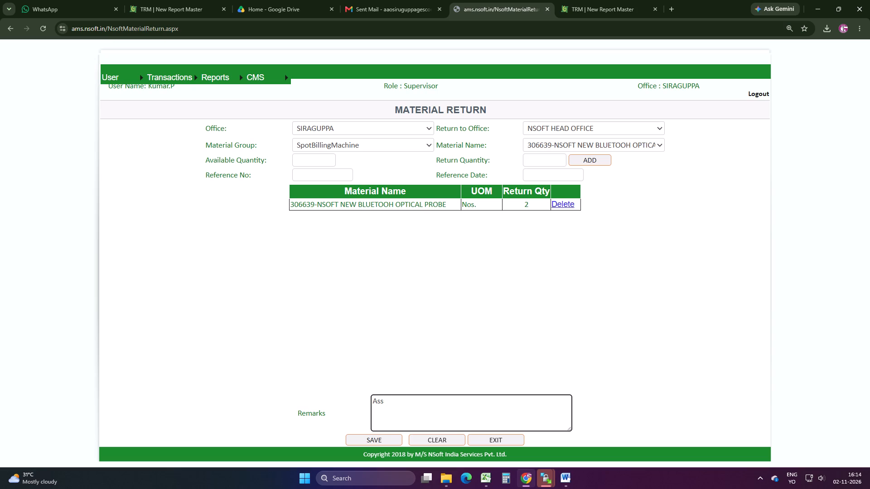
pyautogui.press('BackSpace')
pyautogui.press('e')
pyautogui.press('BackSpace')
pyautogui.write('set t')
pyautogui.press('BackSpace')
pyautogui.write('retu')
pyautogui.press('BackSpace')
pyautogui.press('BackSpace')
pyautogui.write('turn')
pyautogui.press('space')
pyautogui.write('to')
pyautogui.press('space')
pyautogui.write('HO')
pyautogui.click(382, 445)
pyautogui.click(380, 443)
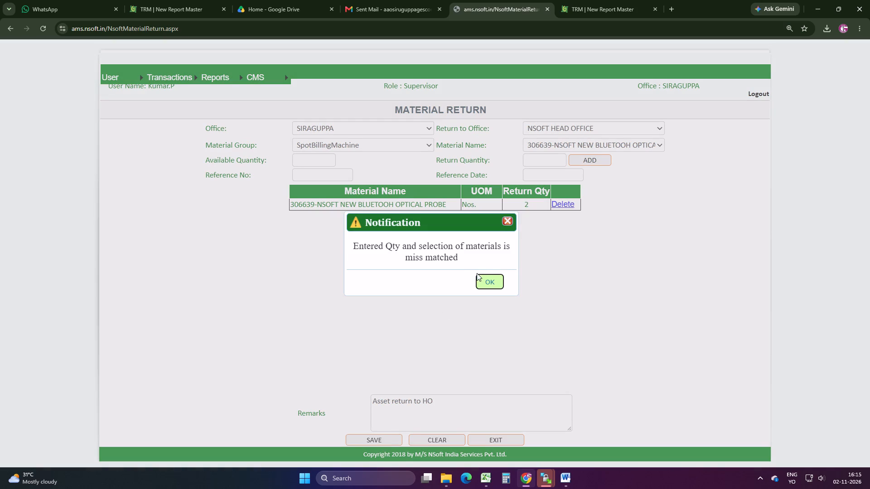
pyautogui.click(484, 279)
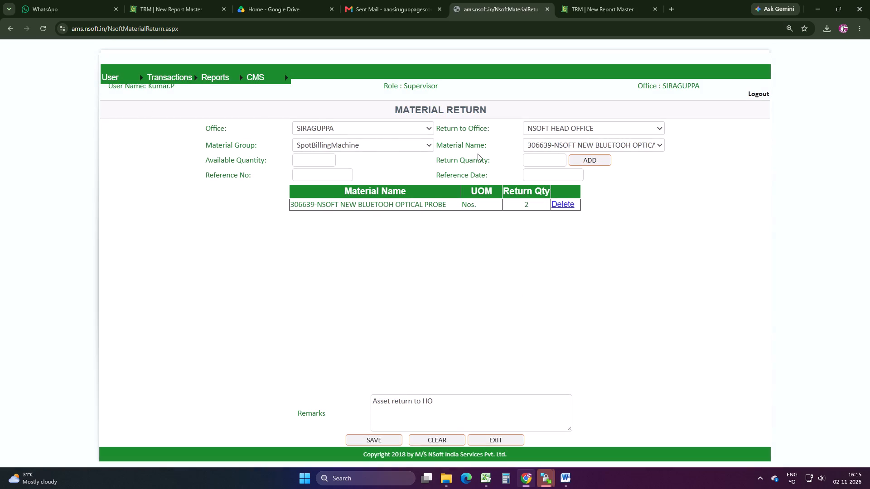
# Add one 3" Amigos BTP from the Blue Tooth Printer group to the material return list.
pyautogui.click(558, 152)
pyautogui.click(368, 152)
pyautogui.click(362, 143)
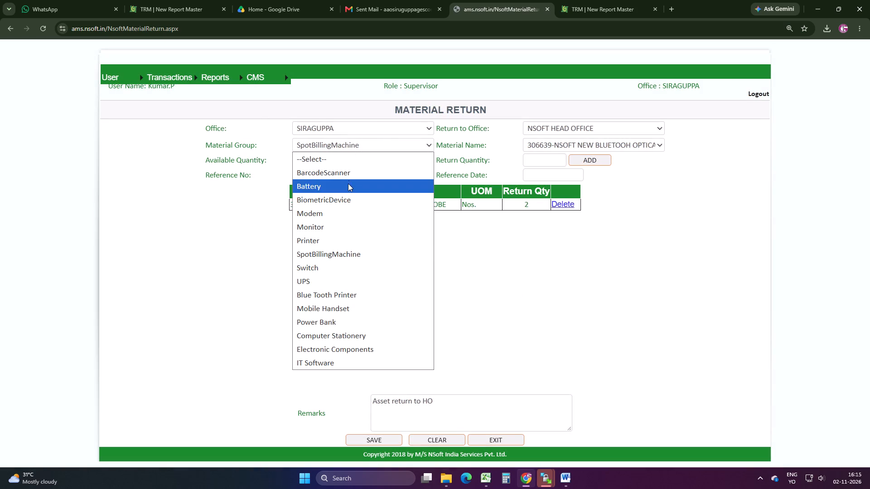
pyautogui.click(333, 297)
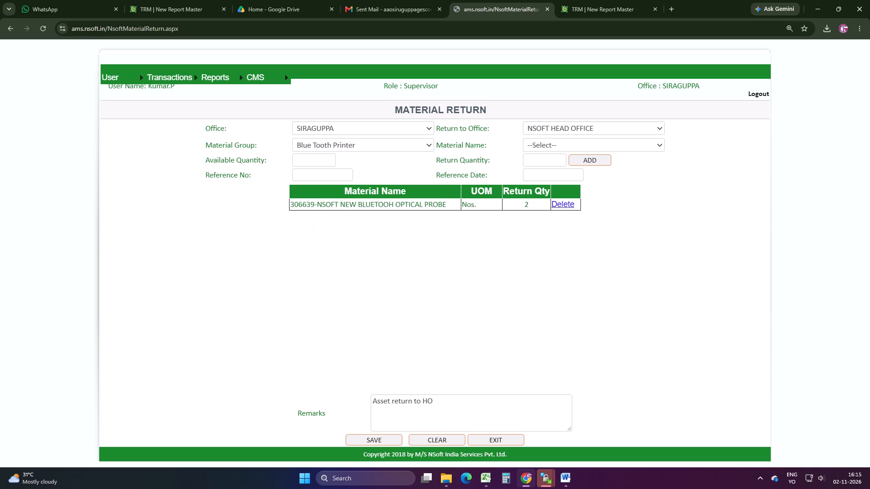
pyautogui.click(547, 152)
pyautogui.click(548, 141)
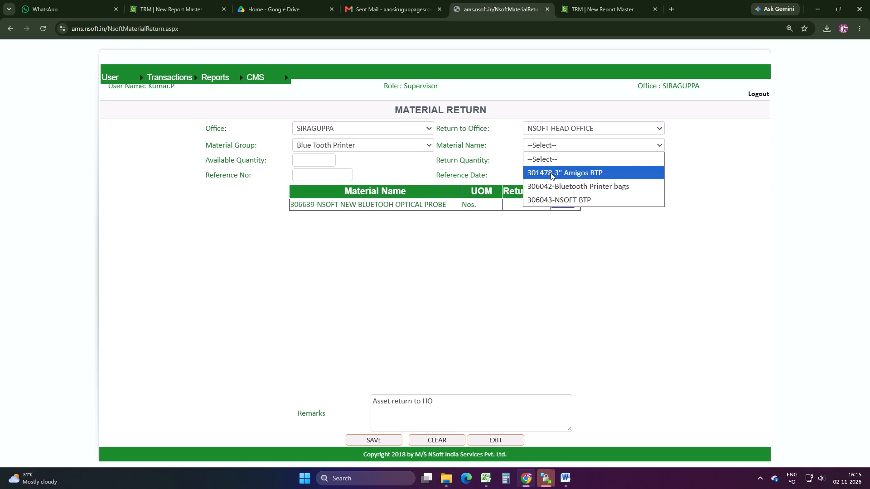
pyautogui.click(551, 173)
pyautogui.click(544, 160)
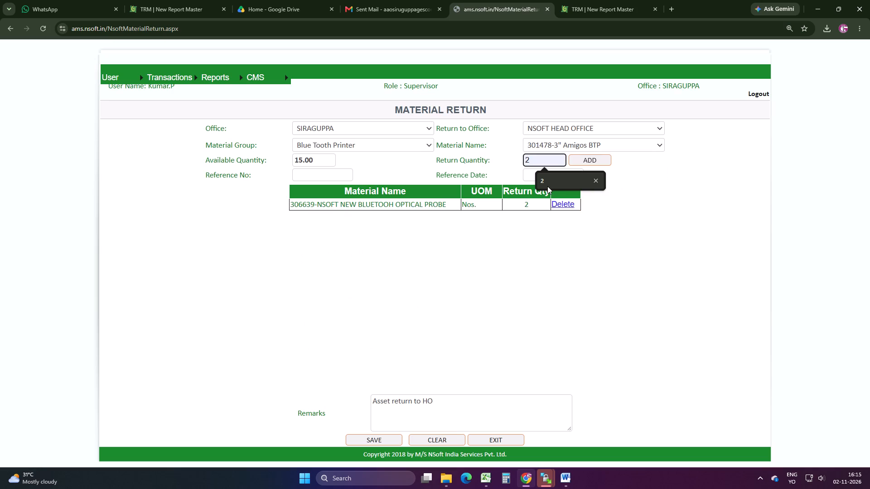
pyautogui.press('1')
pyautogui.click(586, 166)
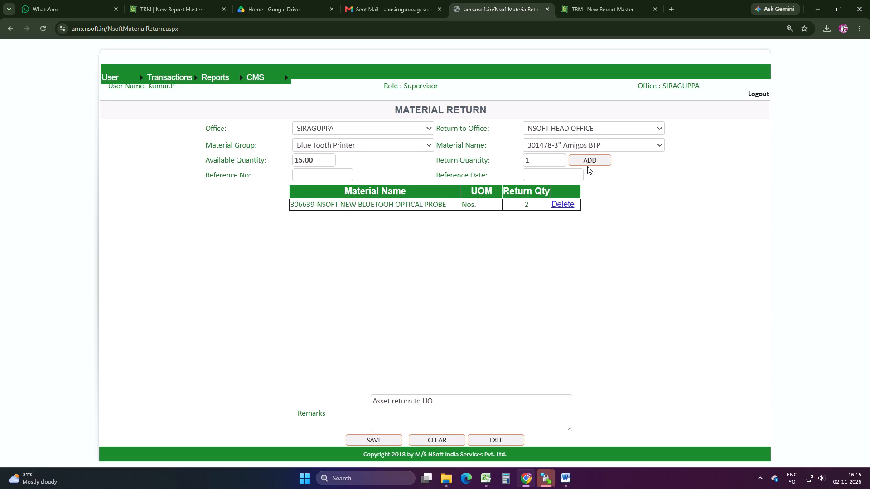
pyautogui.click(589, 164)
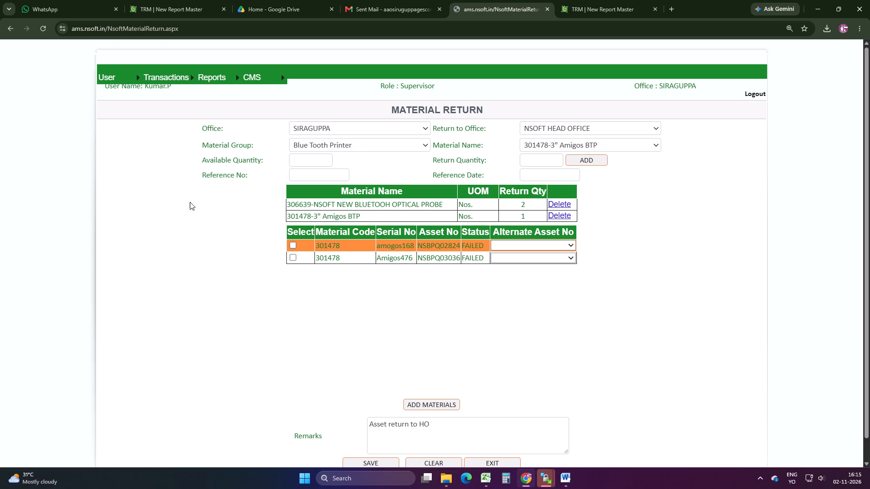
# Start a fresh asset return to the head office and add one 3" Amigos BTP from the Blue Tooth Printer group.
pyautogui.click(171, 101)
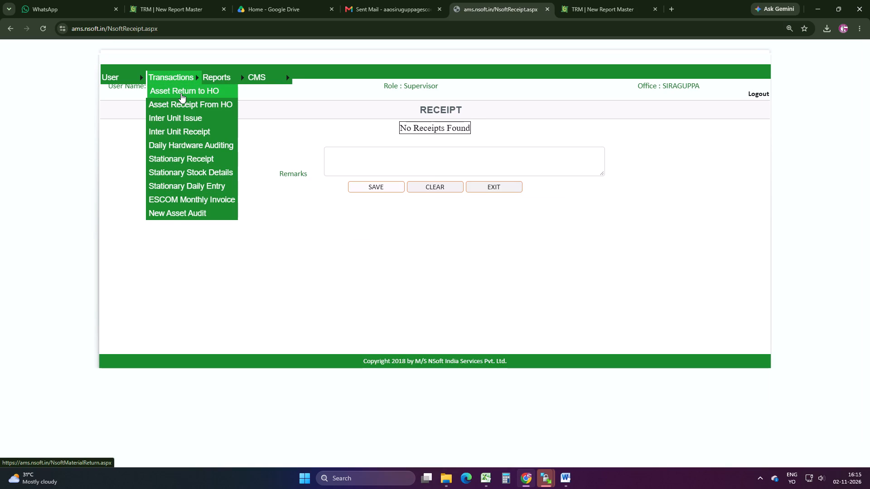
pyautogui.click(181, 93)
pyautogui.click(346, 144)
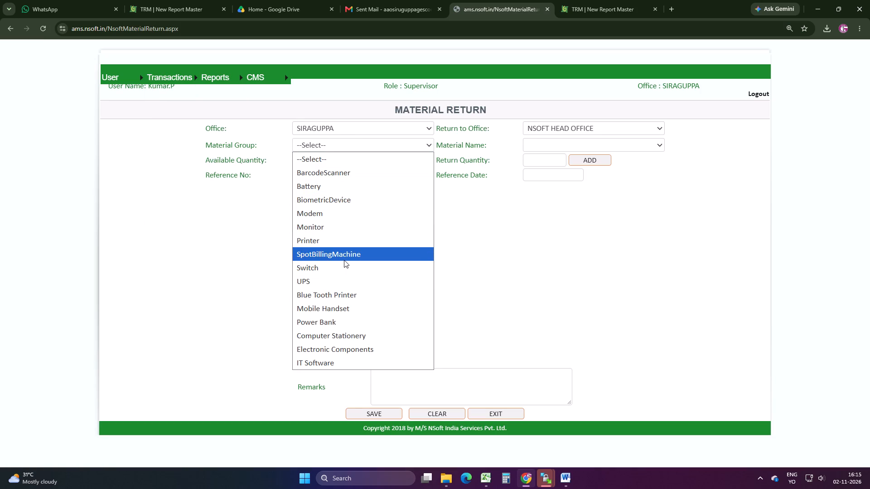
pyautogui.click(344, 260)
pyautogui.click(376, 148)
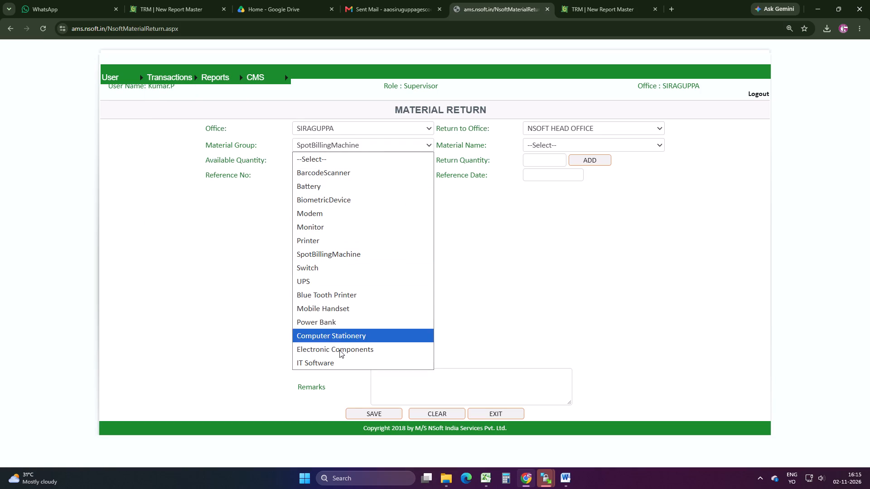
pyautogui.click(339, 300)
pyautogui.click(550, 141)
pyautogui.click(551, 173)
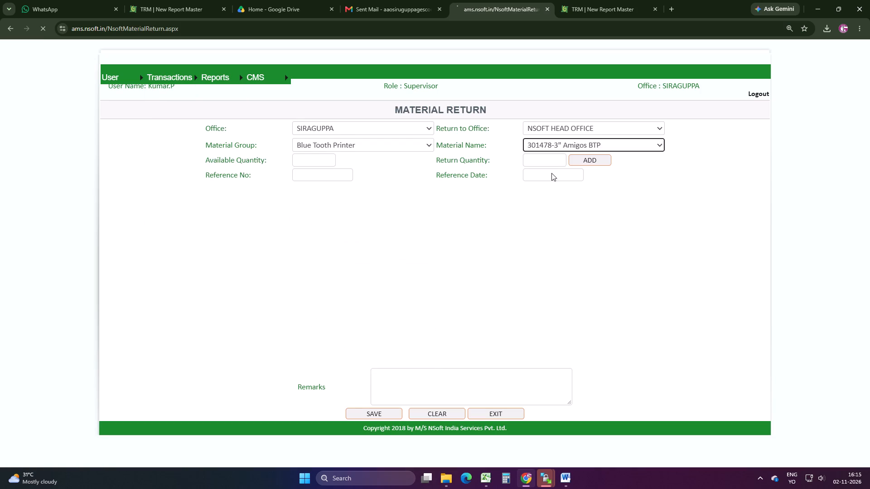
pyautogui.click(551, 156)
pyautogui.click(552, 197)
pyautogui.click(587, 162)
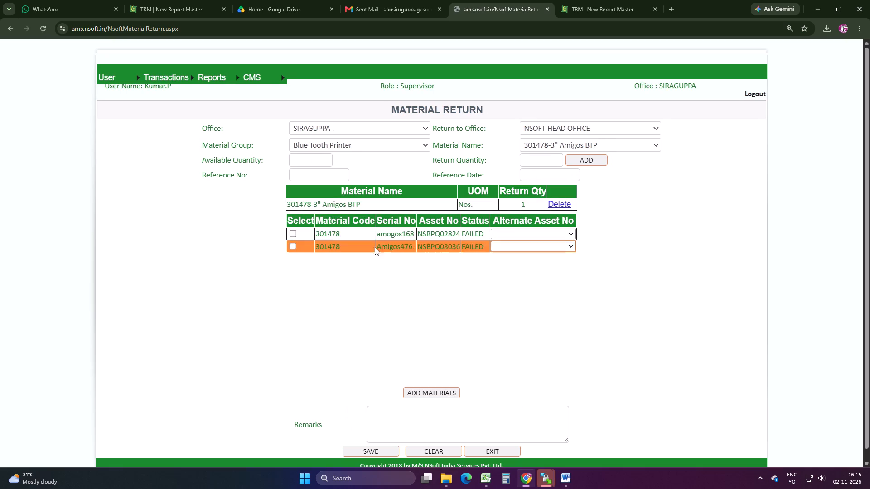
# Select the Amigos476 asset (NSBPQ03036) without an alternate asset and add it to the return materials.
pyautogui.click(295, 244)
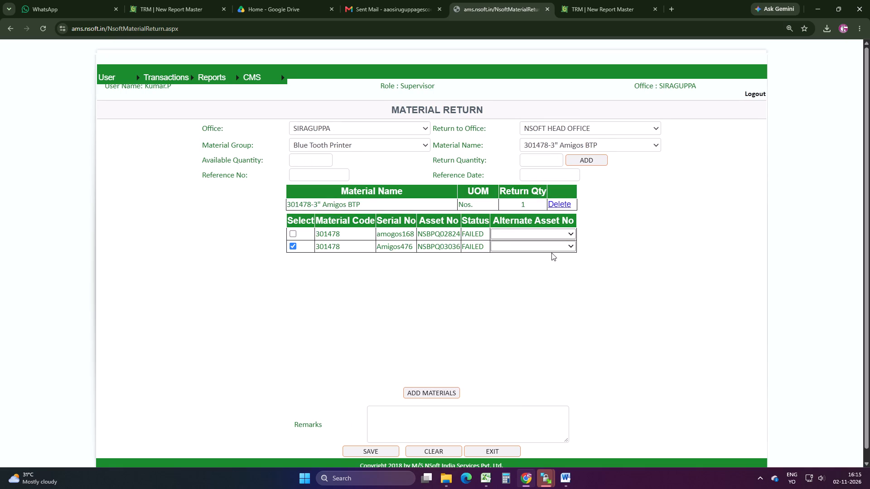
pyautogui.click(549, 248)
pyautogui.click(549, 248)
pyautogui.click(433, 388)
# Enter the asset remark "Printer problem" and the overall remark "Asset return to HO", and save the material return.
pyautogui.scroll(-3, 569, 371)
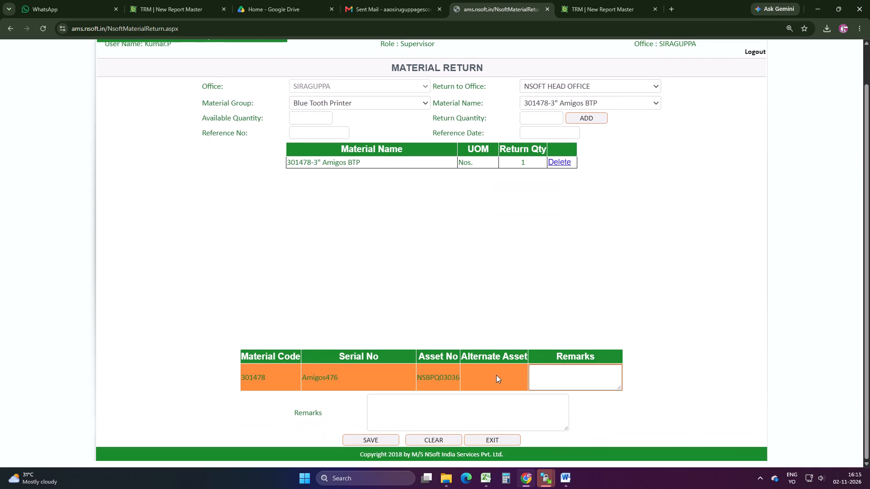
pyautogui.click(574, 372)
pyautogui.write('Pr')
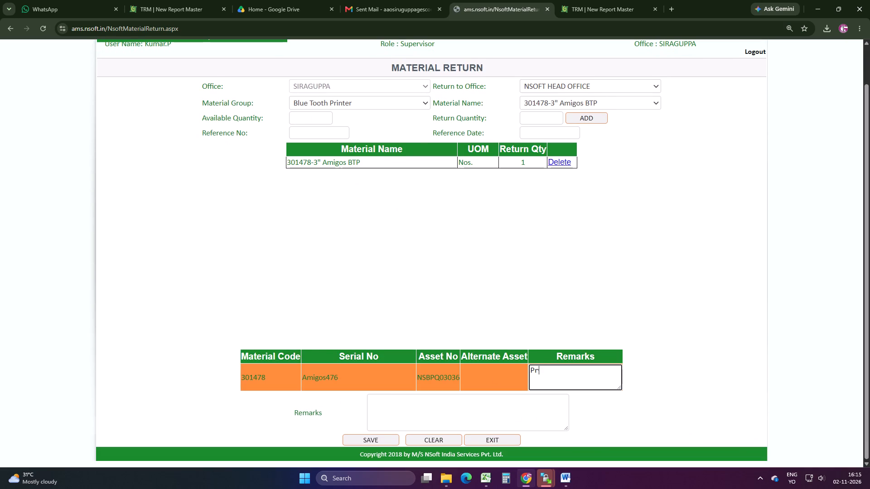
pyautogui.write('inb')
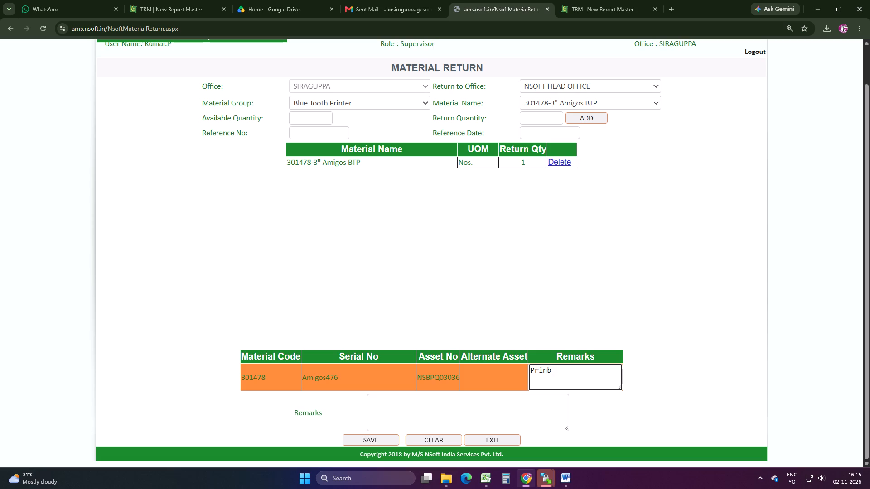
pyautogui.press('BackSpace')
pyautogui.write('ter o')
pyautogui.press('BackSpace')
pyautogui.write('problem')
pyautogui.press('Tab')
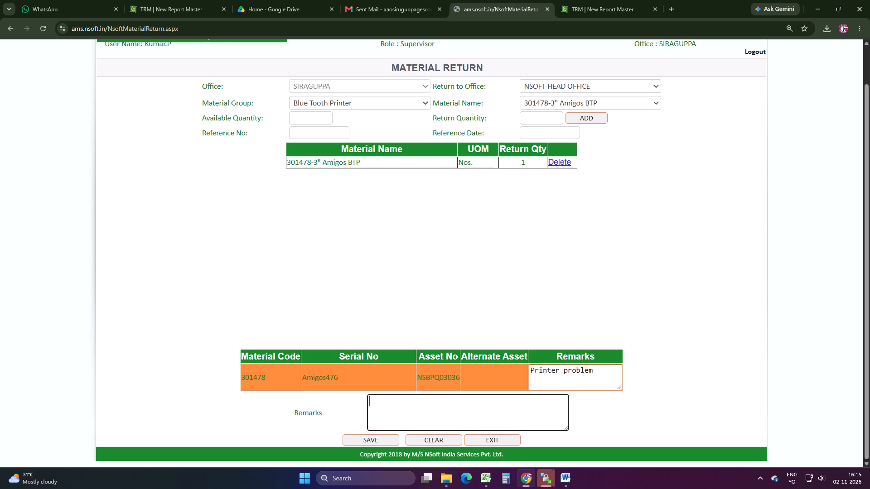
pyautogui.write('Asset re')
pyautogui.write('turn to HO')
pyautogui.click(370, 439)
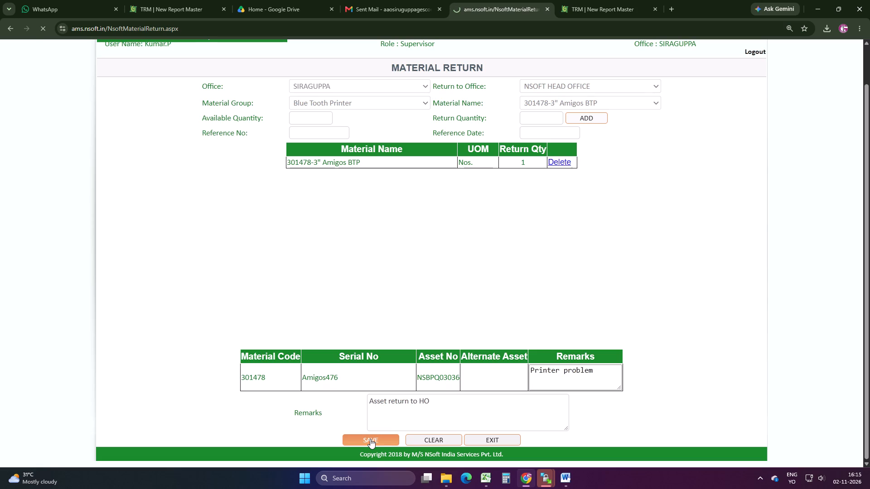
pyautogui.click(491, 281)
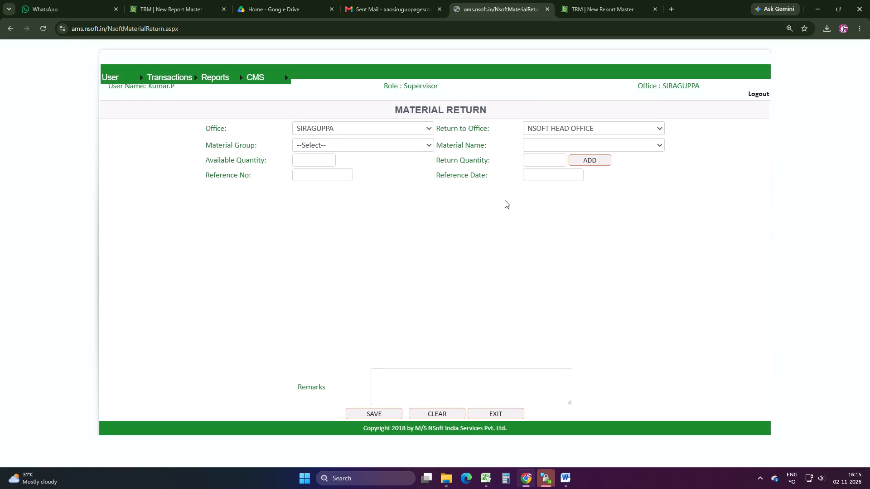
# Add one NSOFT BTP (306043) from the Blue Tooth Printer group to a new material return to the head office.
pyautogui.click(401, 152)
pyautogui.click(390, 146)
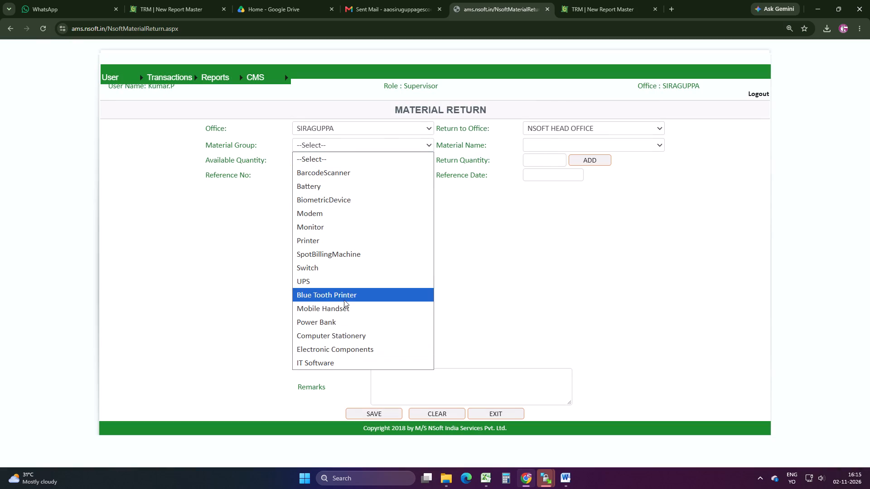
pyautogui.click(344, 300)
pyautogui.click(557, 142)
pyautogui.click(561, 197)
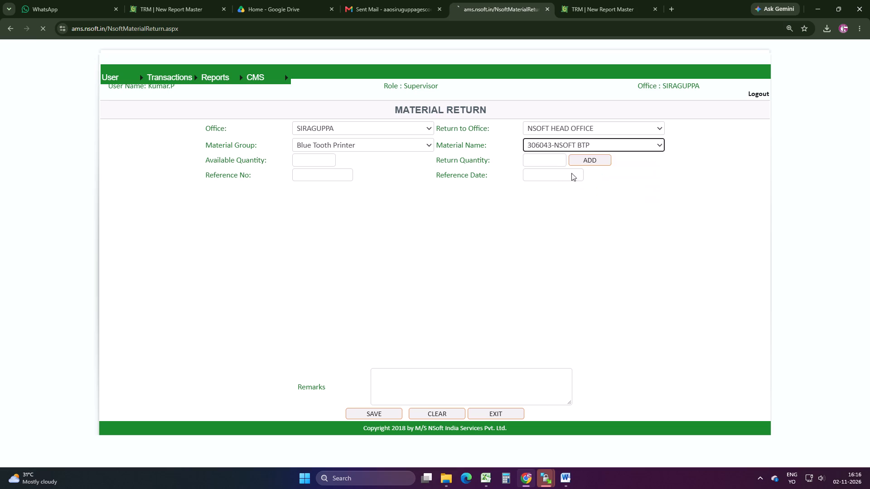
pyautogui.click(547, 160)
pyautogui.click(554, 197)
pyautogui.click(593, 155)
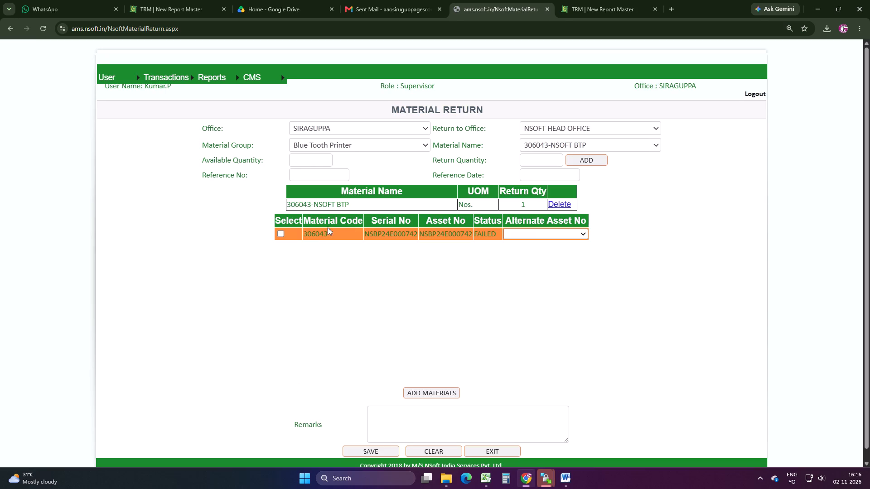
# Select the NSOFT BTP asset NSBP24E000742 and add it to the return materials.
pyautogui.click(280, 235)
pyautogui.scroll(-2, 434, 320)
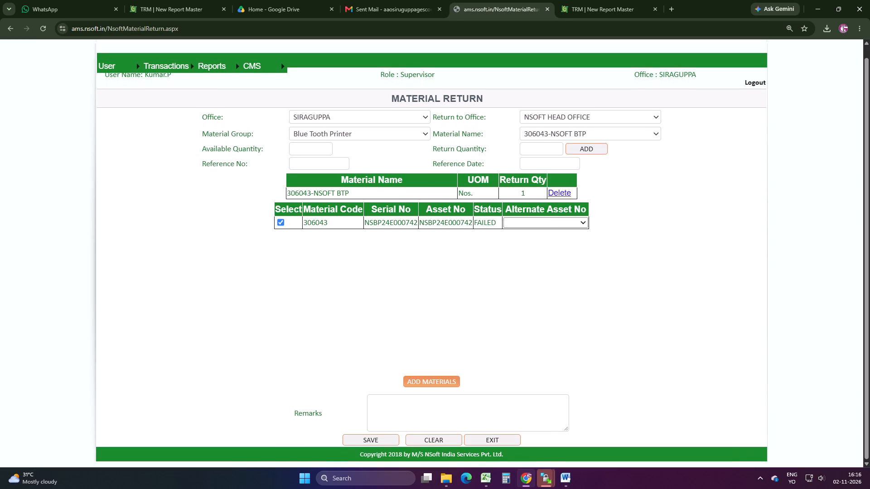
pyautogui.click(434, 385)
# Enter the asset remark "Printer problem" and the overall remark "Asset return to Ho", and save the material return.
pyautogui.scroll(-3, 438, 391)
pyautogui.click(569, 375)
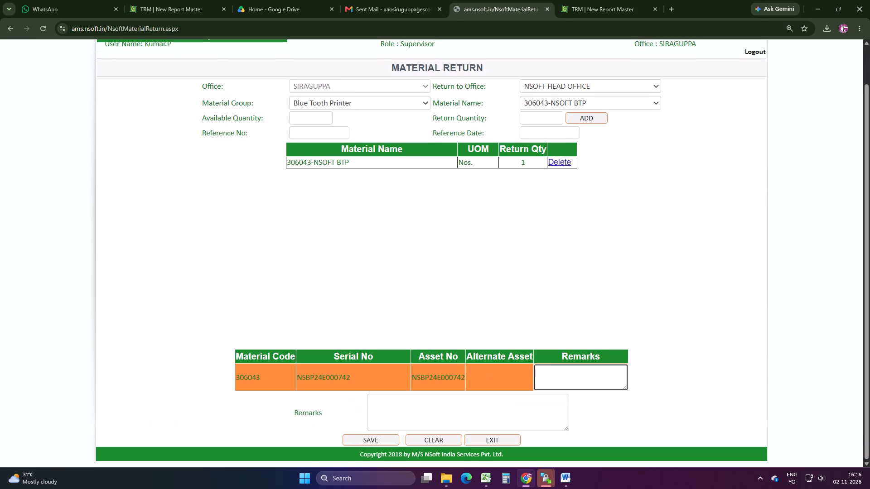
pyautogui.write('Pr')
pyautogui.write('inrt')
pyautogui.press('BackSpace')
pyautogui.press('BackSpace')
pyautogui.write('ter')
pyautogui.press('space')
pyautogui.press('p')
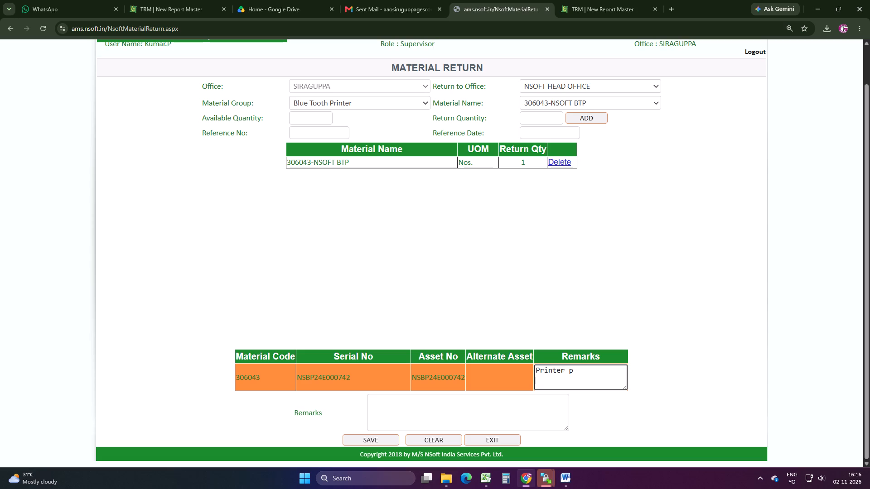
pyautogui.write('ro')
pyautogui.write('blem')
pyautogui.press('Tab')
pyautogui.hotkey('shift', 'a')
pyautogui.press('BackSpace')
pyautogui.write('Asset rt')
pyautogui.press('BackSpace')
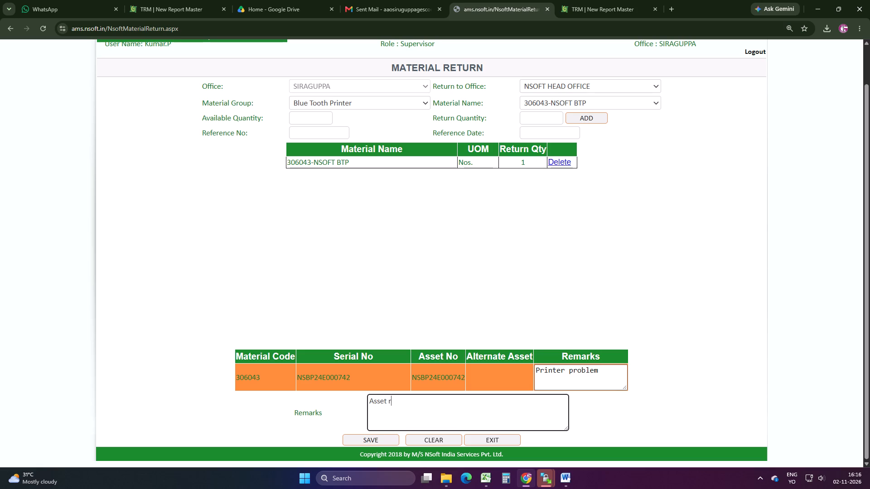
pyautogui.press('e')
pyautogui.write('turn to Ho')
pyautogui.click(615, 403)
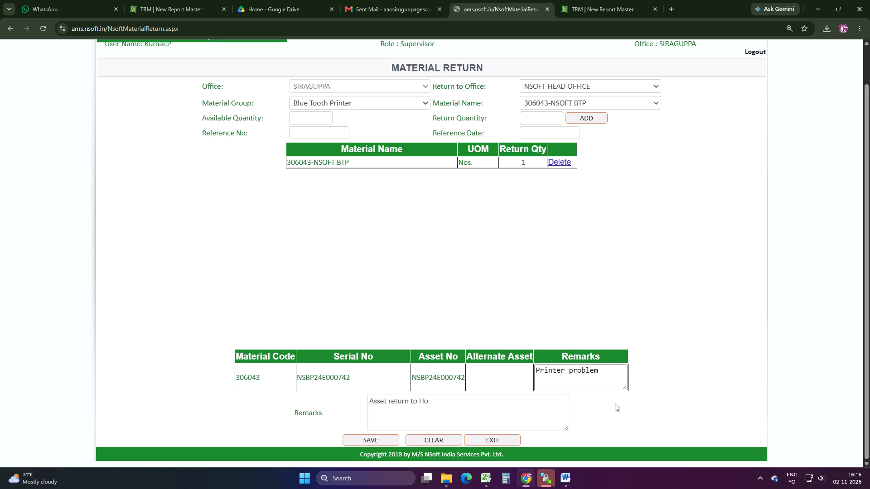
pyautogui.scroll(-1, 434, 426)
pyautogui.click(372, 442)
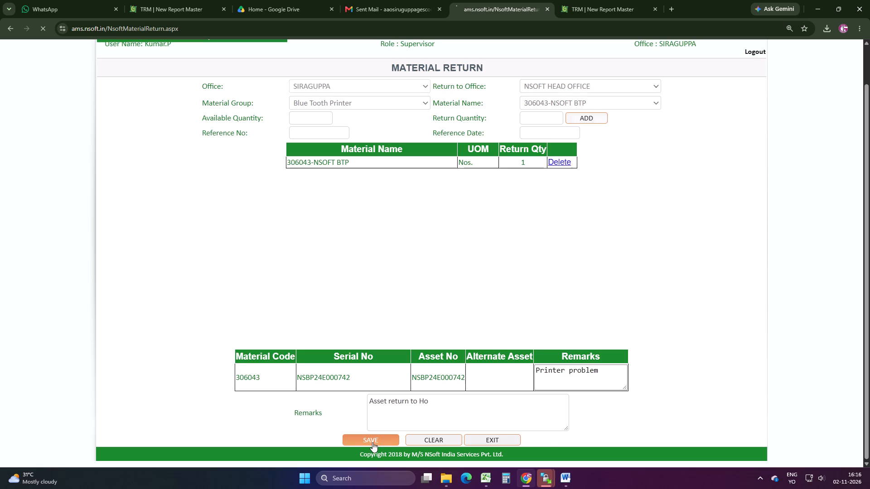
pyautogui.click(491, 279)
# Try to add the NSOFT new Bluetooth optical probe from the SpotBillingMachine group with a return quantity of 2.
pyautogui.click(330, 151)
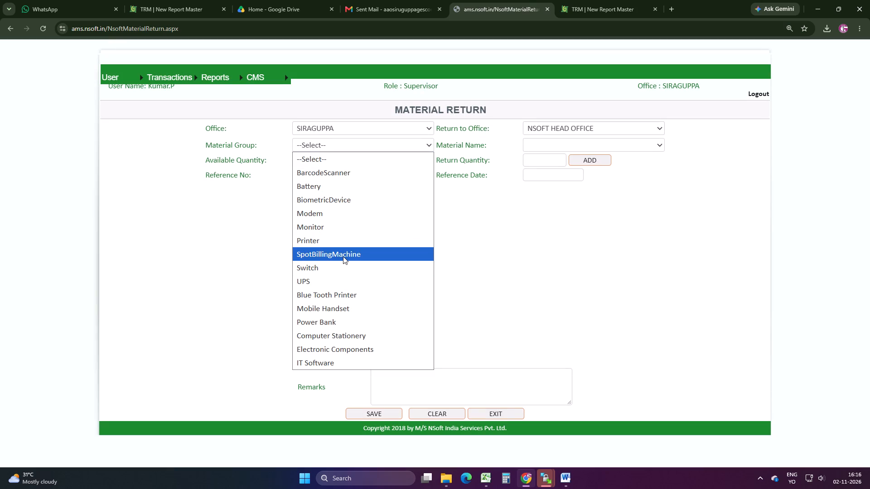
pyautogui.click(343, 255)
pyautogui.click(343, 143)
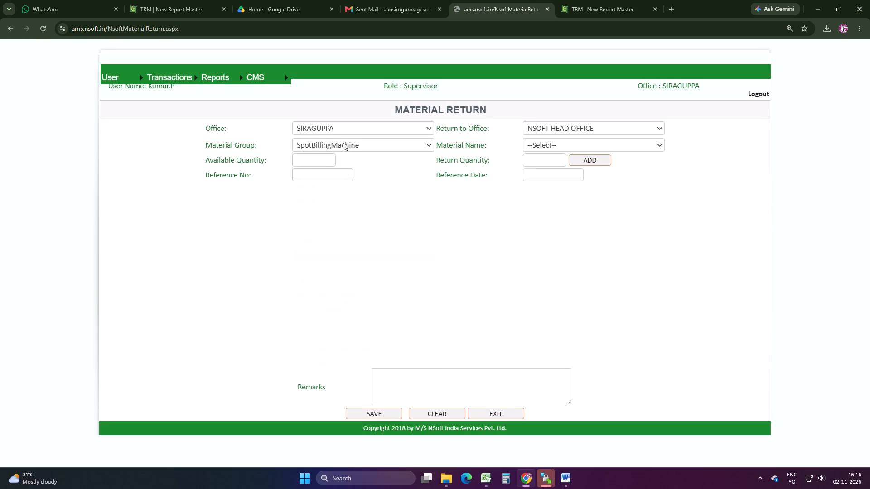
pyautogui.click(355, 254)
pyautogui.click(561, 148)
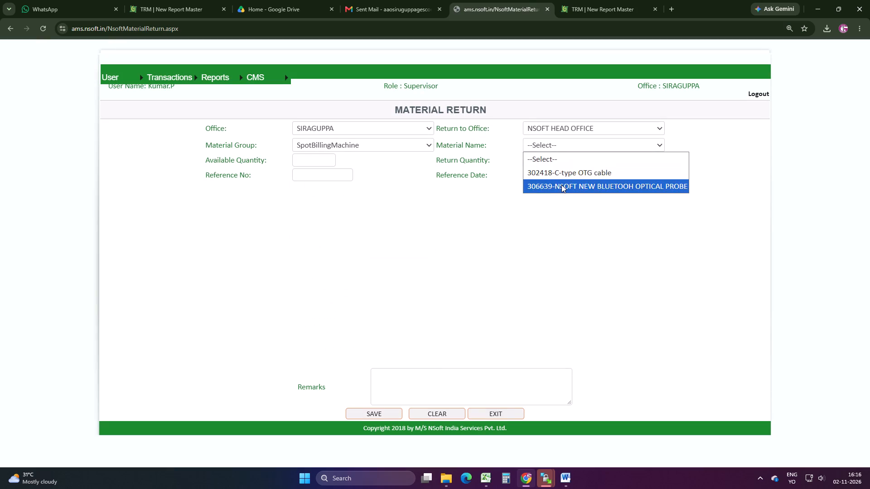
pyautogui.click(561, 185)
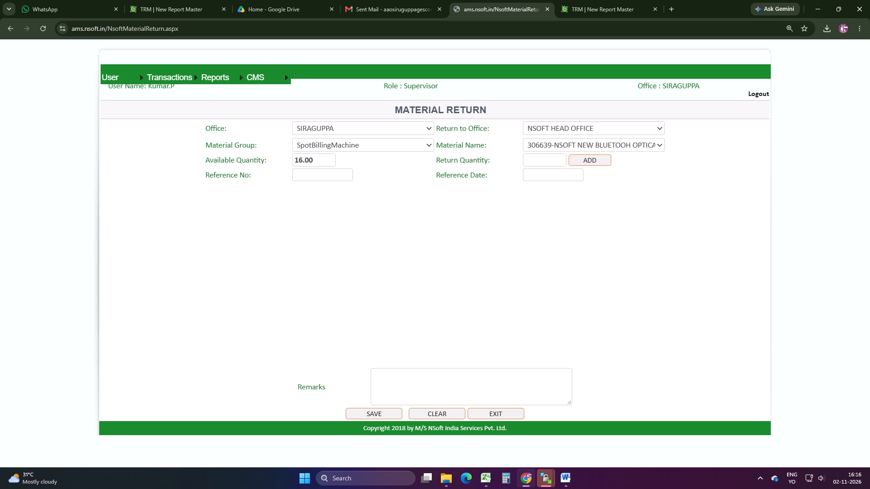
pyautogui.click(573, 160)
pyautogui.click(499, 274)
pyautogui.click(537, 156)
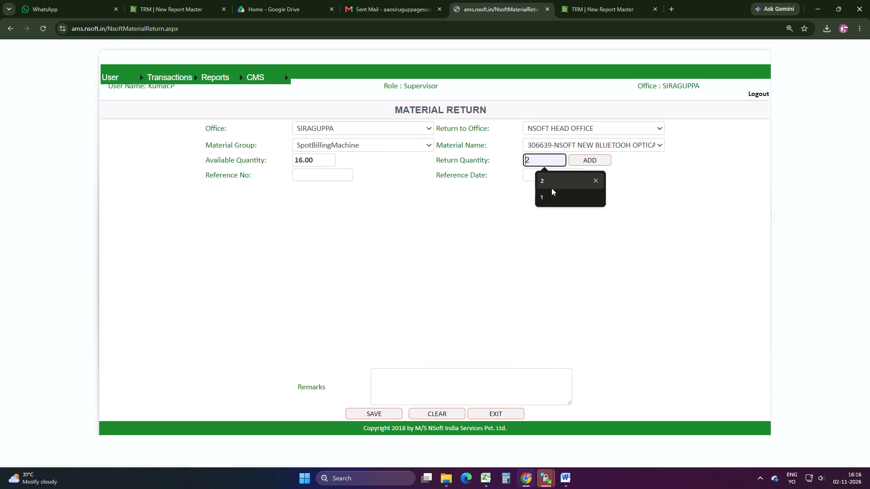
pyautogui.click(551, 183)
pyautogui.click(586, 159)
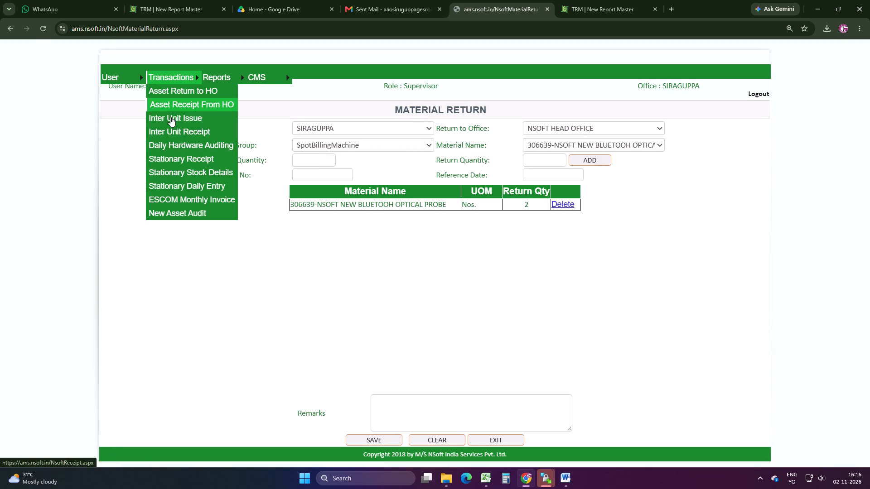
# Open the daily hardware audit and show the NSOFT new Bluetooth optical probe assets in the SpotBillingMachine group.
pyautogui.click(185, 149)
pyautogui.click(356, 144)
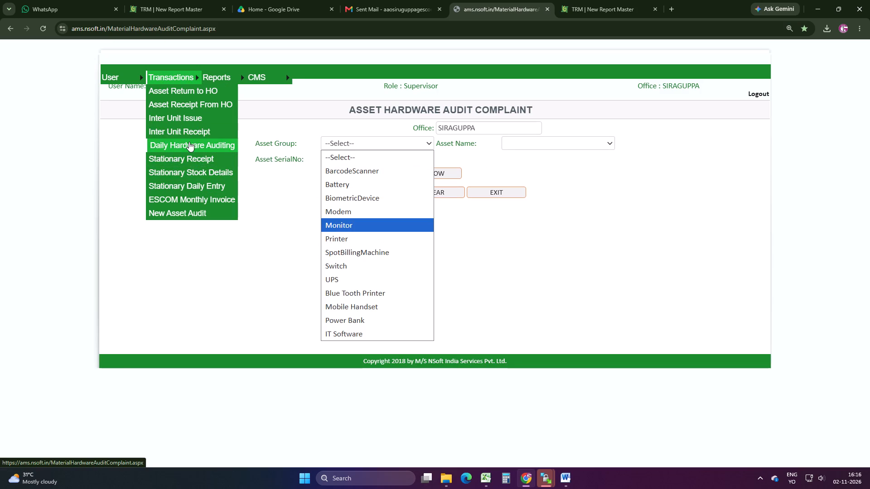
pyautogui.click(189, 142)
pyautogui.click(363, 149)
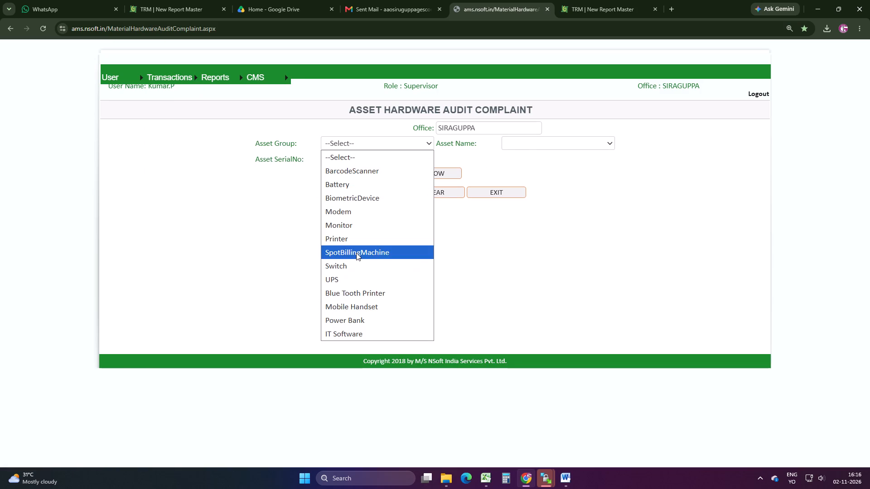
pyautogui.click(356, 253)
pyautogui.click(534, 147)
pyautogui.click(532, 171)
pyautogui.click(420, 168)
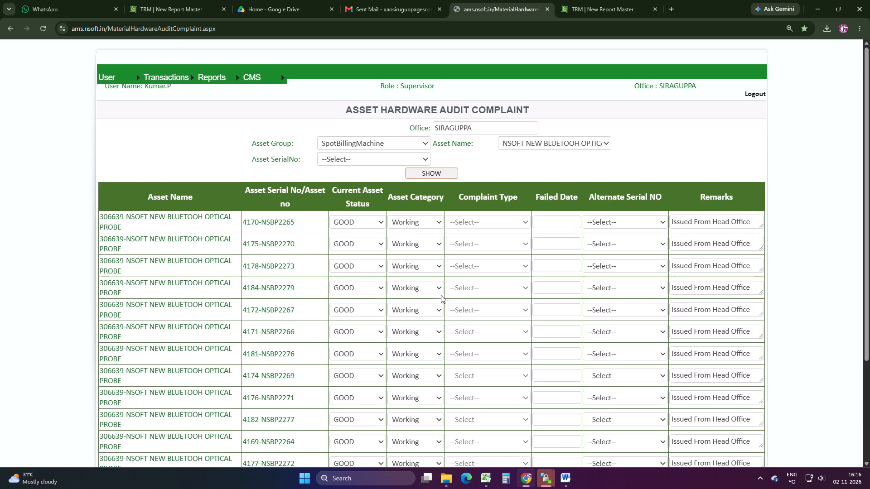
# Mark optical probe NSBP2271 as FAILED with failed date 22/10/2026 and alternate serial number NSBP2271.
pyautogui.scroll(-2, 436, 378)
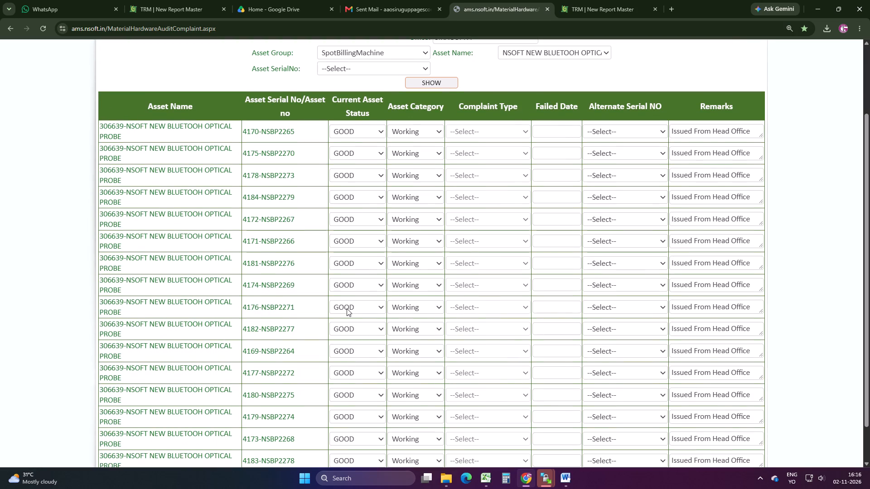
pyautogui.click(347, 308)
pyautogui.click(347, 334)
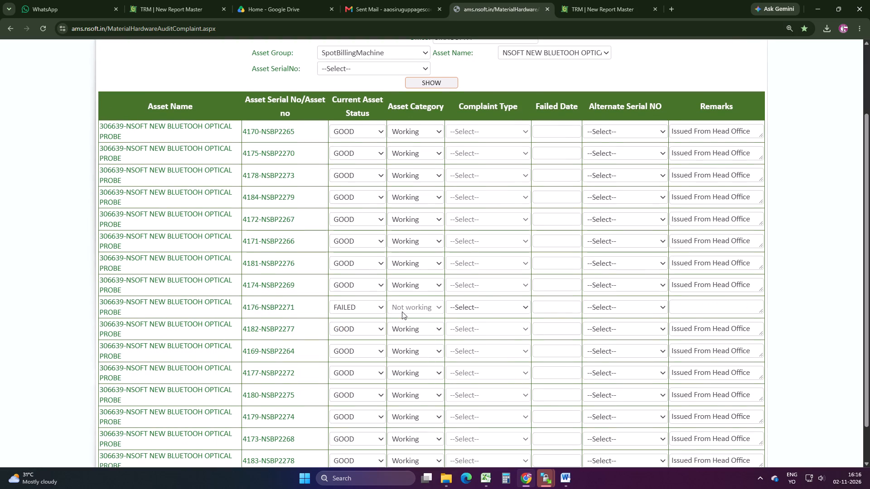
pyautogui.click(498, 310)
pyautogui.click(569, 305)
pyautogui.click(540, 321)
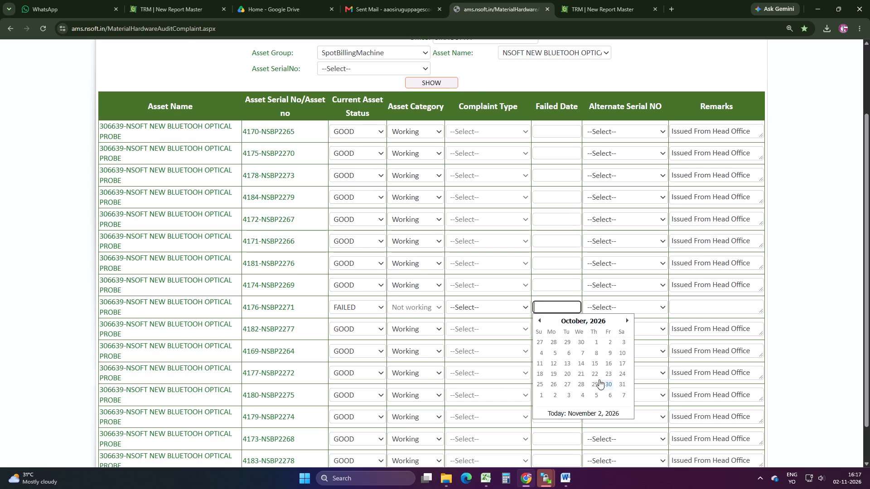
pyautogui.click(594, 377)
pyautogui.click(630, 312)
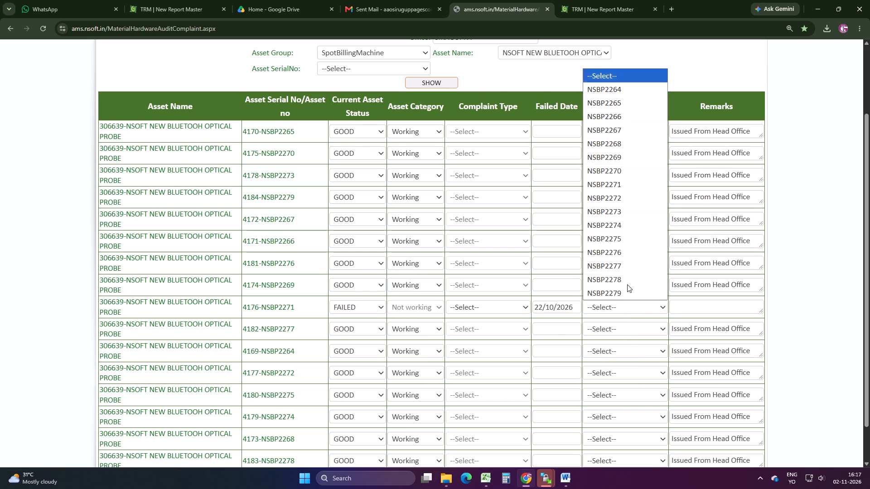
pyautogui.click(611, 187)
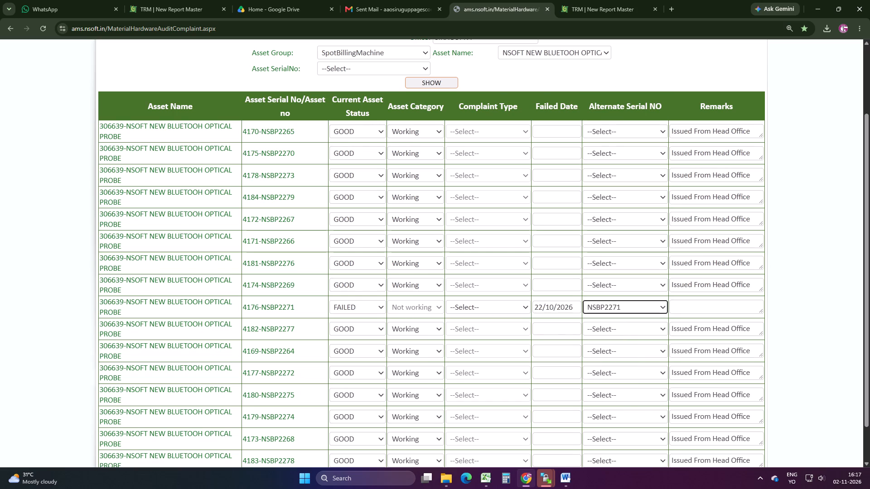
# Enter the remark "Not connected" for optical probe NSBP2271.
pyautogui.click(689, 304)
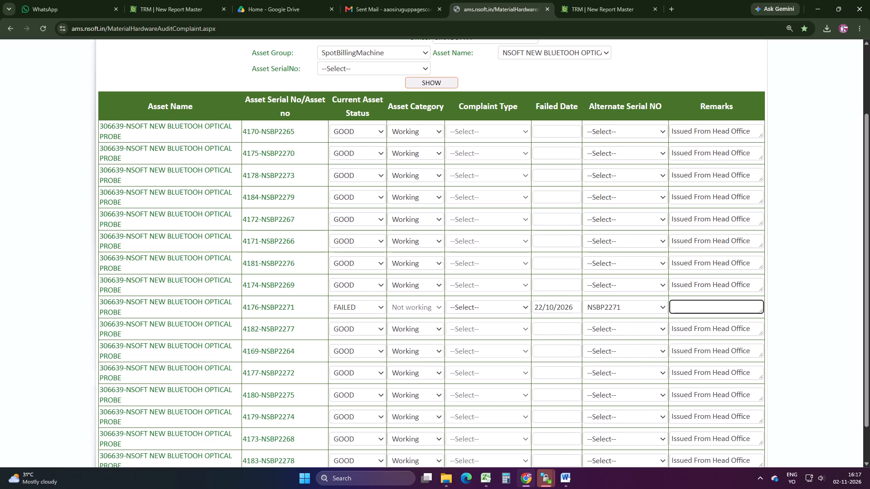
pyautogui.hotkey('shift', 'b')
pyautogui.press('BackSpace')
pyautogui.press('BackSpace')
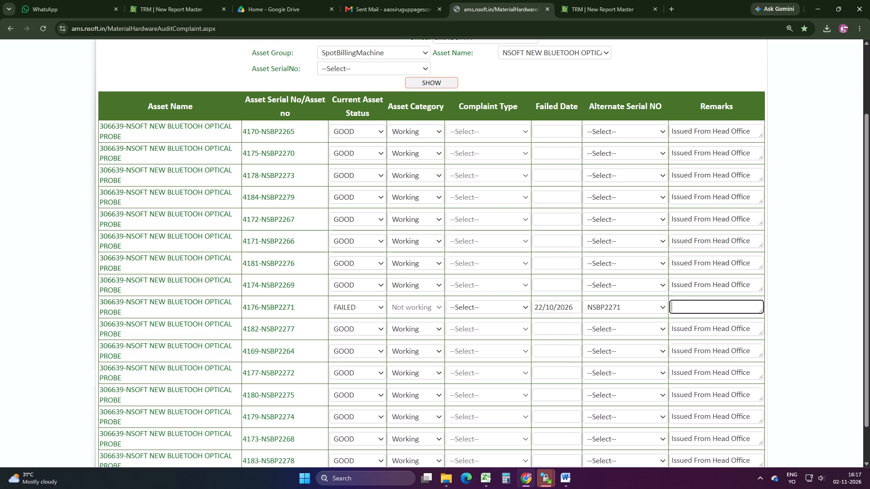
pyautogui.write('Not connecting')
pyautogui.press('space')
pyautogui.click(732, 306)
pyautogui.press('BackSpace')
pyautogui.press('BackSpace')
pyautogui.press('BackSpace')
pyautogui.press('BackSpace')
pyautogui.press('BackSpace')
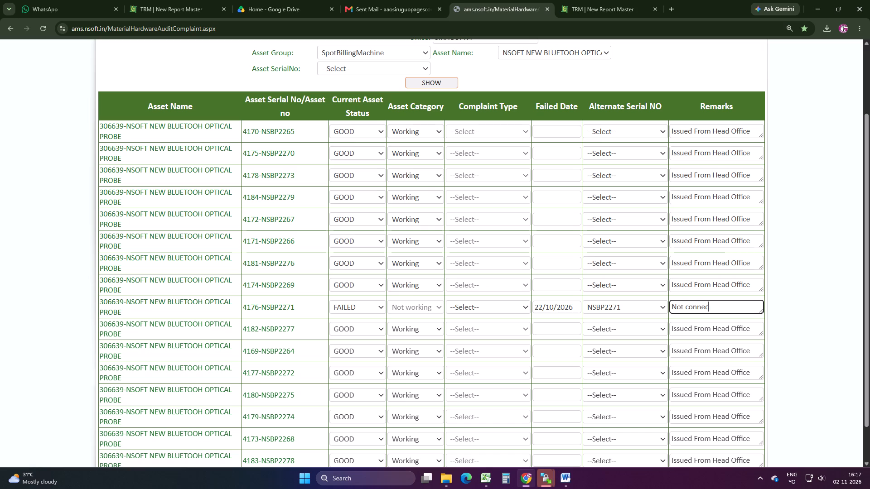
pyautogui.write('red')
pyautogui.press('BackSpace')
pyautogui.press('BackSpace')
pyautogui.press('BackSpace')
pyautogui.press('BackSpace')
pyautogui.press('c')
pyautogui.write('red')
pyautogui.press('space')
pyautogui.press('BackSpace')
pyautogui.press('BackSpace')
pyautogui.press('BackSpace')
pyautogui.press('BackSpace')
pyautogui.write('ted')
pyautogui.press('space')
# Mark optical probe NSBP2277 as FAILED with failed date 19/10/2026 and alternate serial number NSBP2277.
pyautogui.click(357, 336)
pyautogui.click(358, 362)
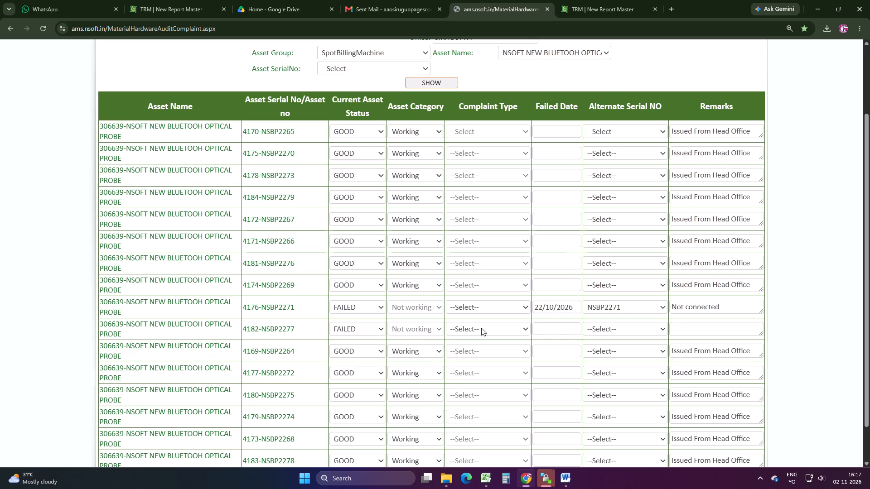
pyautogui.click(481, 328)
pyautogui.click(552, 331)
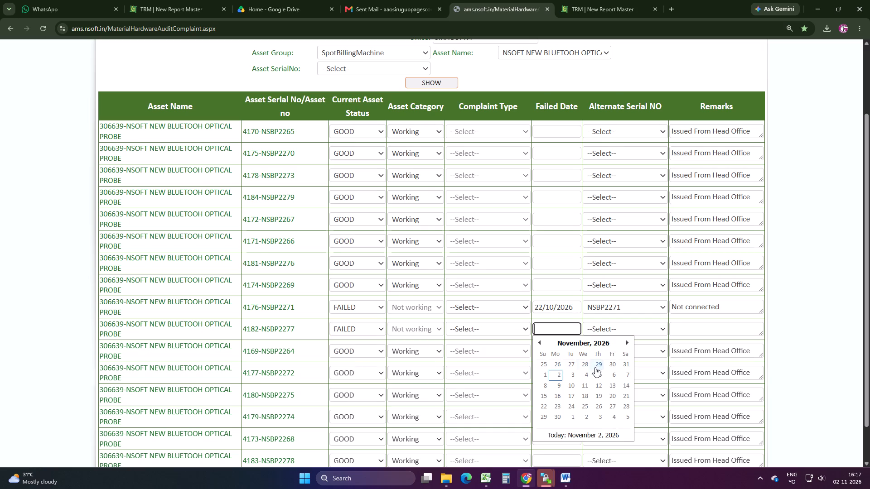
pyautogui.click(542, 341)
pyautogui.click(551, 397)
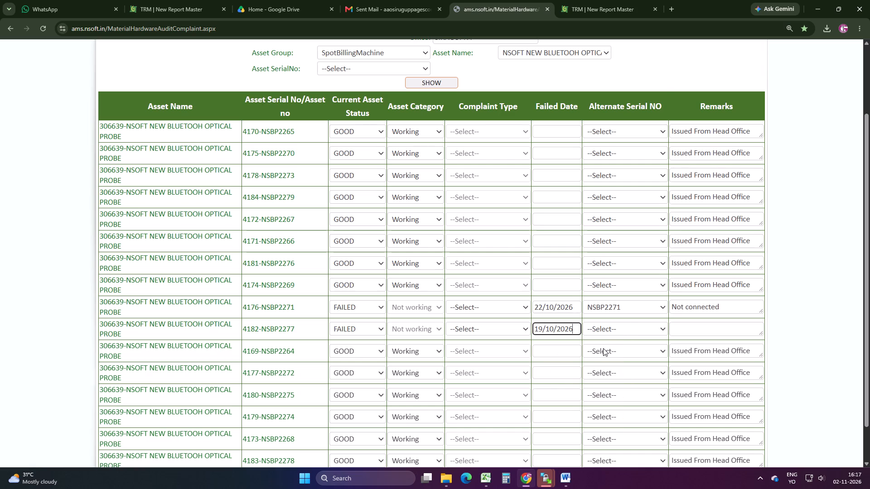
pyautogui.click(628, 323)
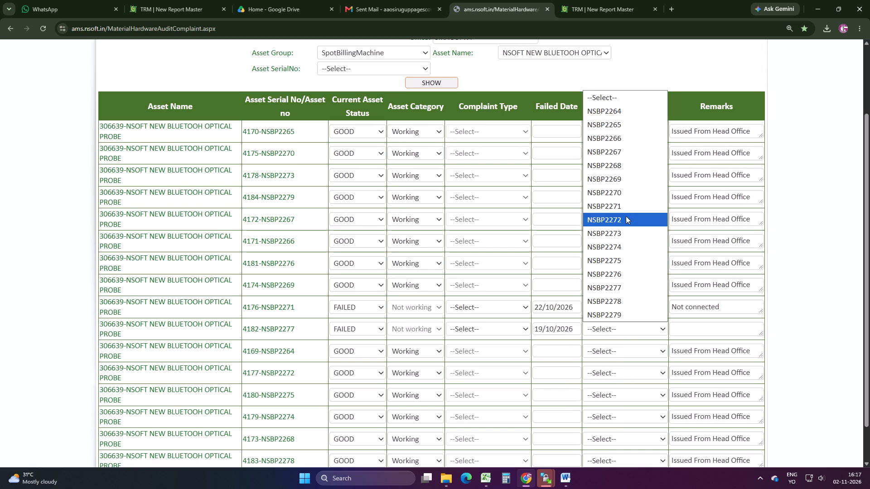
pyautogui.click(635, 283)
# Enter the remark "Paring issue" for optical probe NSBP2277.
pyautogui.click(698, 332)
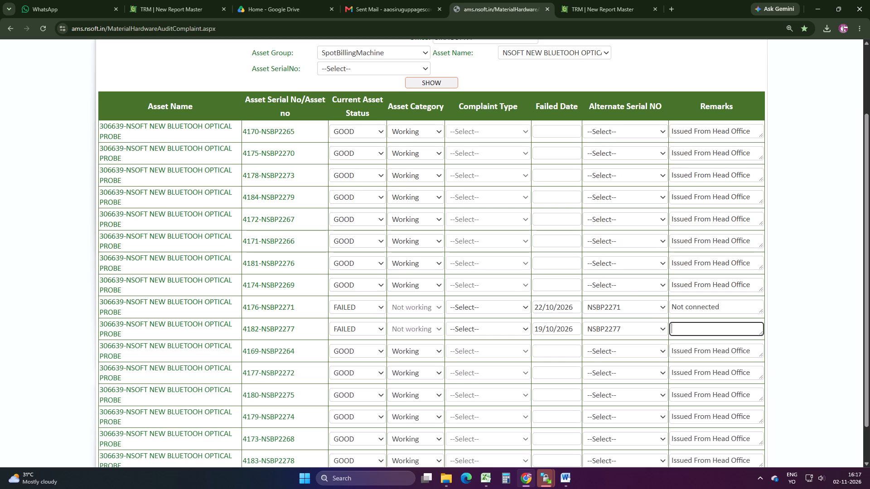
pyautogui.write('Parin')
pyautogui.press('space')
pyautogui.press('BackSpace')
pyautogui.write('g us')
pyautogui.press('BackSpace')
pyautogui.press('BackSpace')
pyautogui.write('issu')
pyautogui.press('e')
pyautogui.click(797, 364)
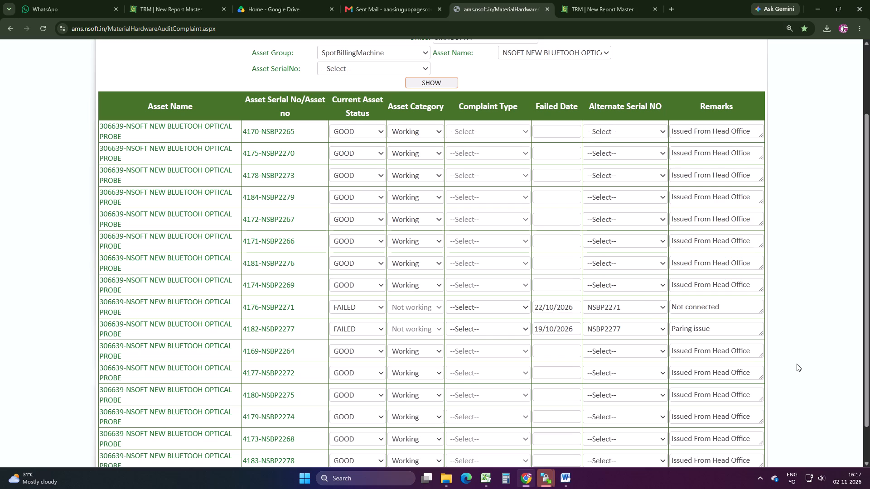
# Save the hardware audit entries for the optical probes.
pyautogui.scroll(-3, 534, 426)
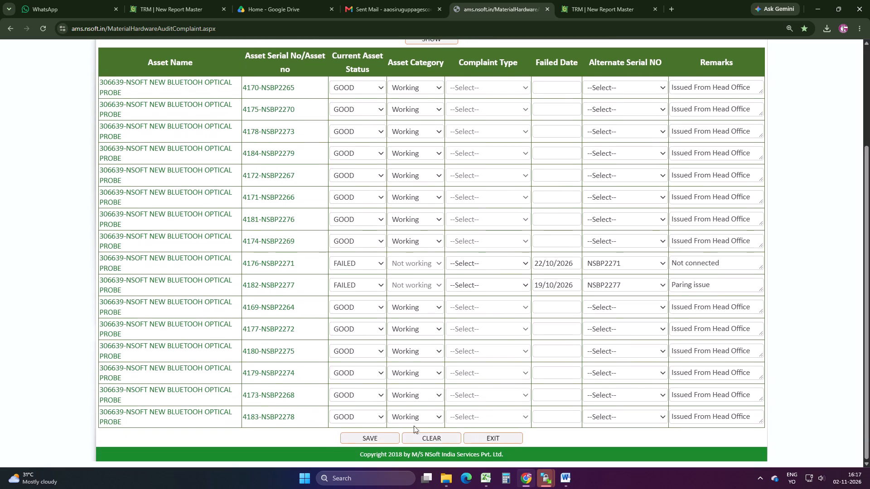
pyautogui.click(381, 438)
pyautogui.click(487, 282)
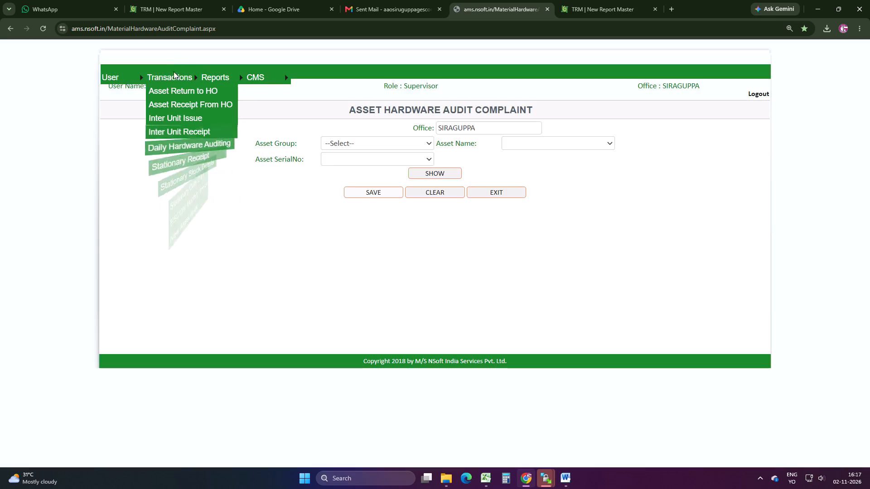
# Open the asset return to HO and add the SpotBillingMachine item 306639-NSOFT new Bluetooth optical probe with a return quantity of 2.
pyautogui.click(178, 101)
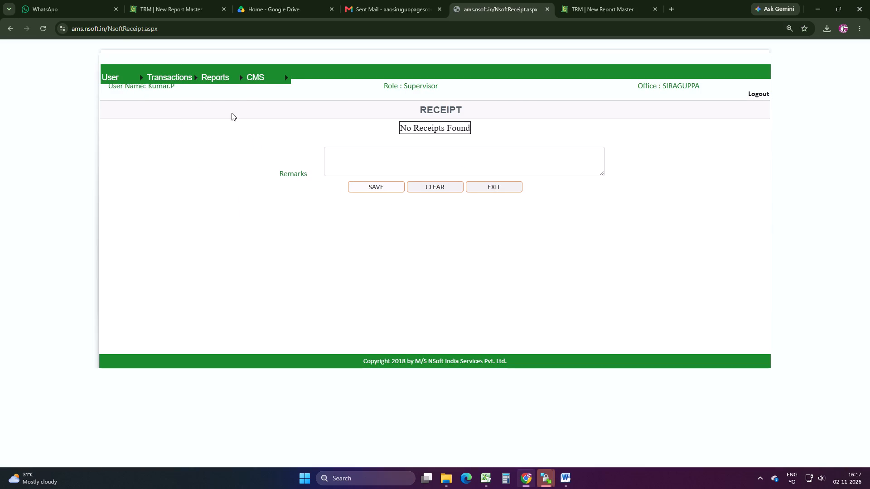
pyautogui.click(161, 91)
pyautogui.click(364, 144)
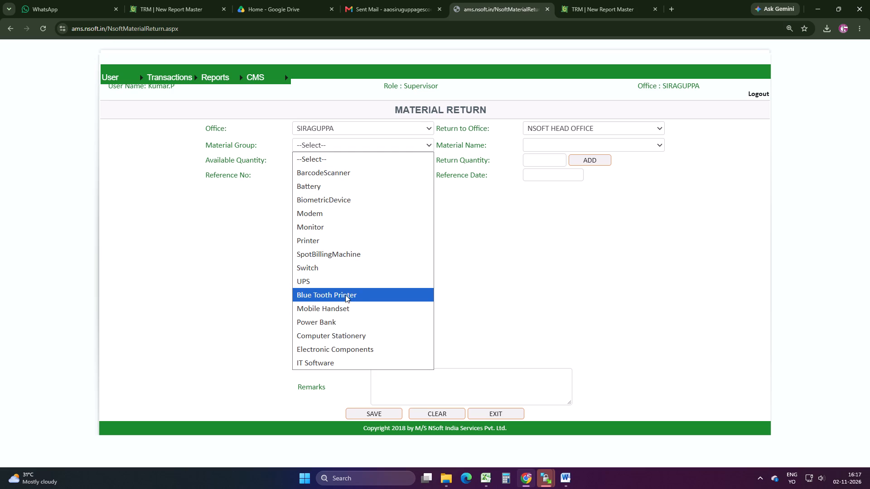
pyautogui.click(335, 250)
pyautogui.click(577, 143)
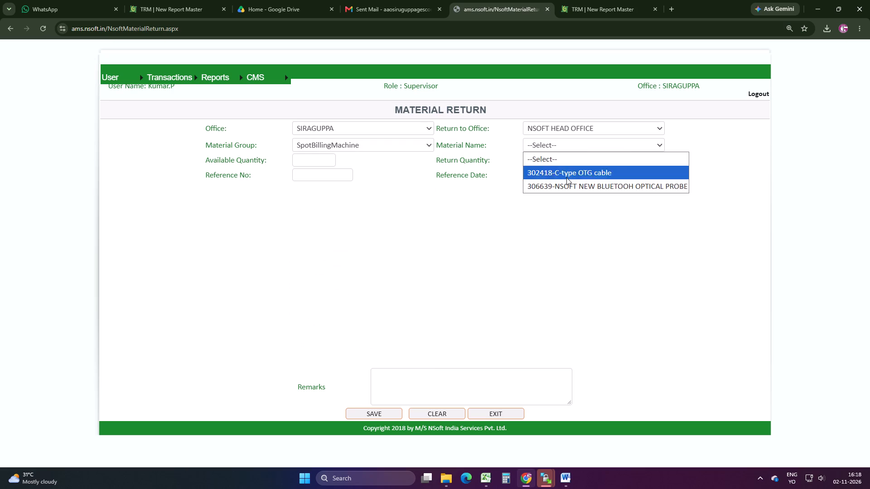
pyautogui.click(567, 188)
pyautogui.click(556, 163)
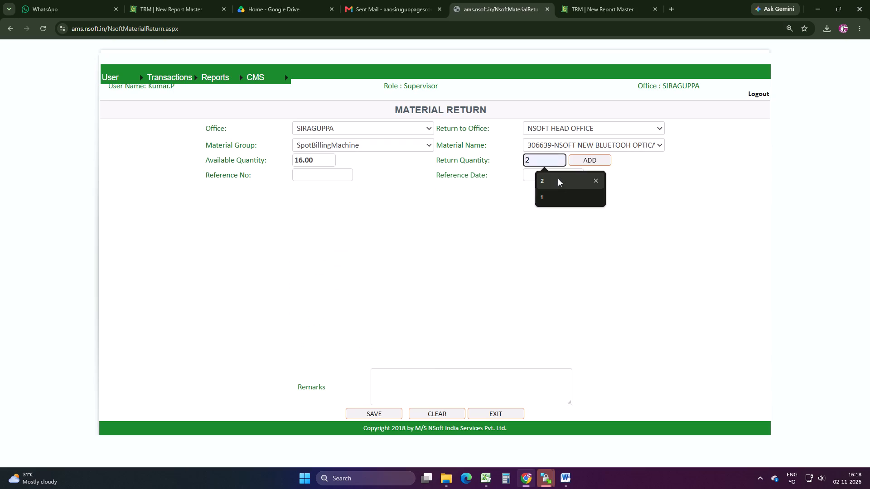
pyautogui.click(558, 178)
pyautogui.click(601, 152)
pyautogui.click(598, 158)
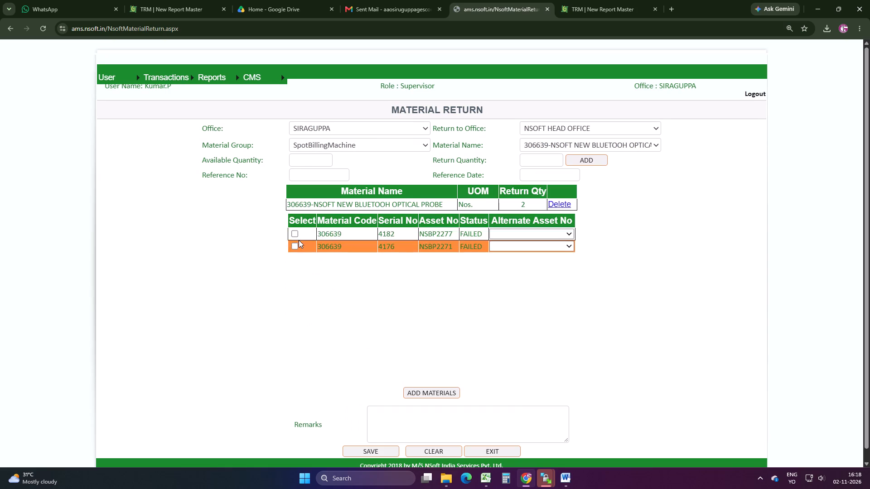
# Select the failed assets NSBP2277 and NSBP2271 and add them to the return materials.
pyautogui.click(293, 237)
pyautogui.click(295, 248)
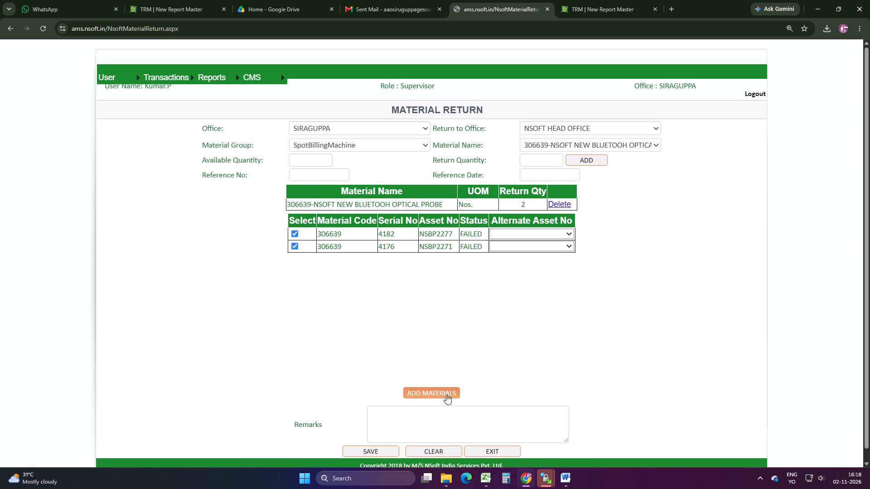
pyautogui.click(446, 394)
# Enter the asset remarks "Pairing issue" for NSBP2277 and "Not Connected" for NSBP2271.
pyautogui.scroll(-4, 604, 363)
pyautogui.click(585, 345)
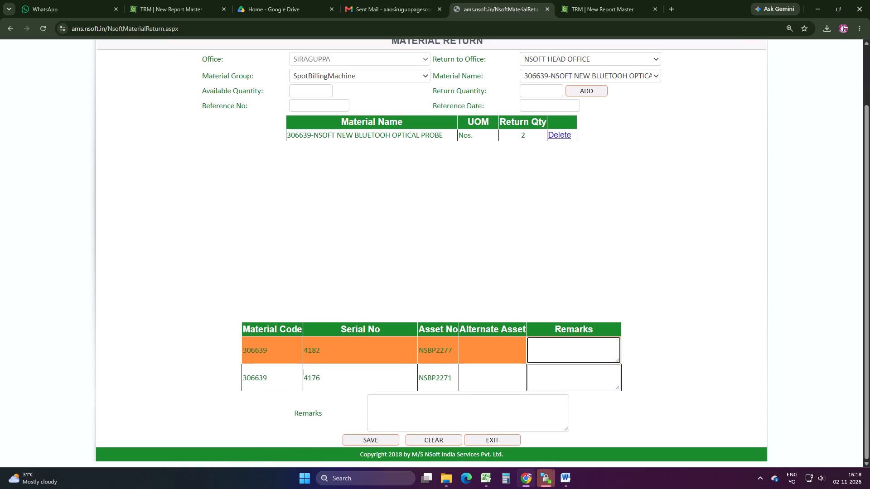
pyautogui.write('Pair')
pyautogui.write('ing')
pyautogui.press('space')
pyautogui.write('issue')
pyautogui.press('Tab')
pyautogui.write('Nort')
pyautogui.press('BackSpace')
pyautogui.press('BackSpace')
pyautogui.write('t Connected')
pyautogui.press('Tab')
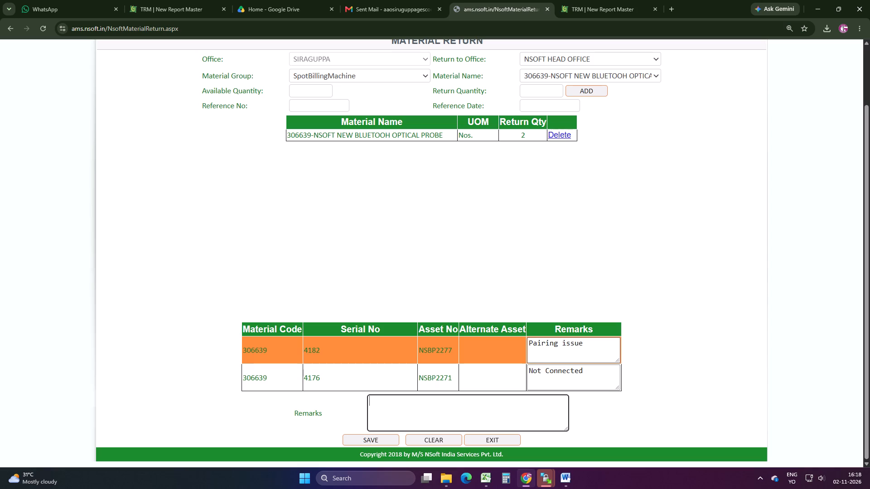
# Enter the overall remark "Asset return to Ho" and save the material return.
pyautogui.write('ASSe')
pyautogui.press('BackSpace')
pyautogui.press('BackSpace')
pyautogui.press('BackSpace')
pyautogui.write('sset return to Ho')
pyautogui.press('Tab')
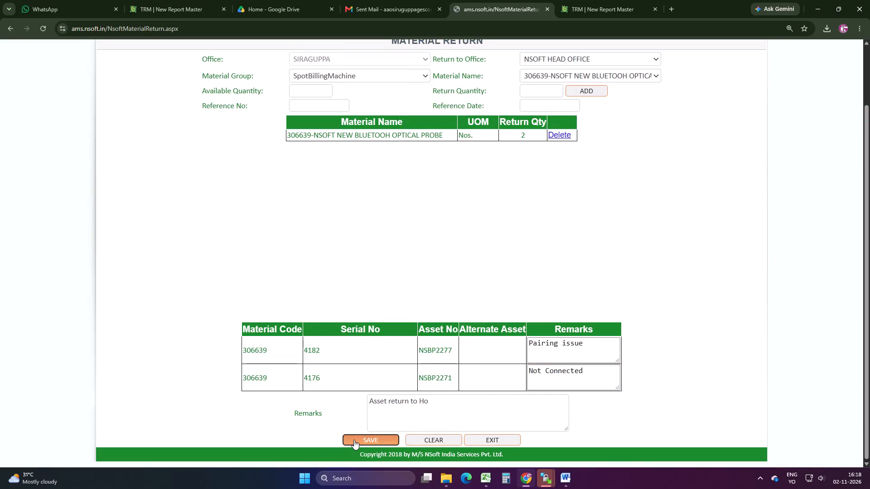
pyautogui.click(354, 440)
pyautogui.click(497, 278)
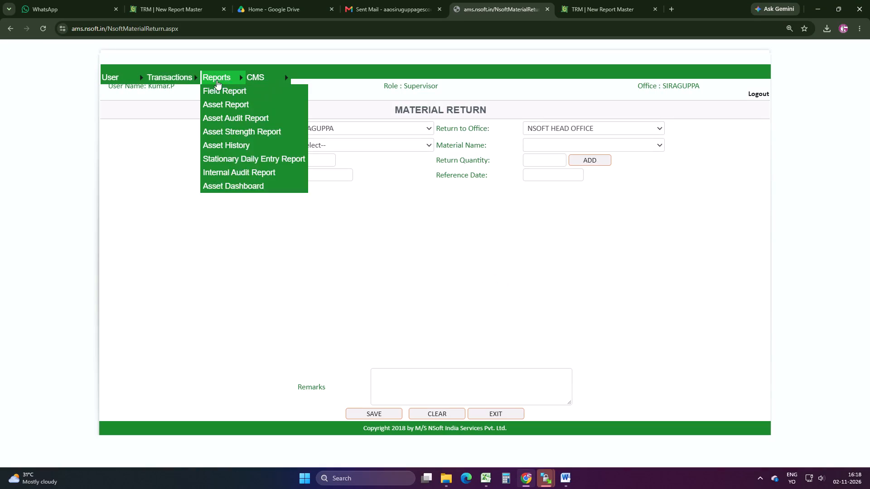
pyautogui.click(220, 89)
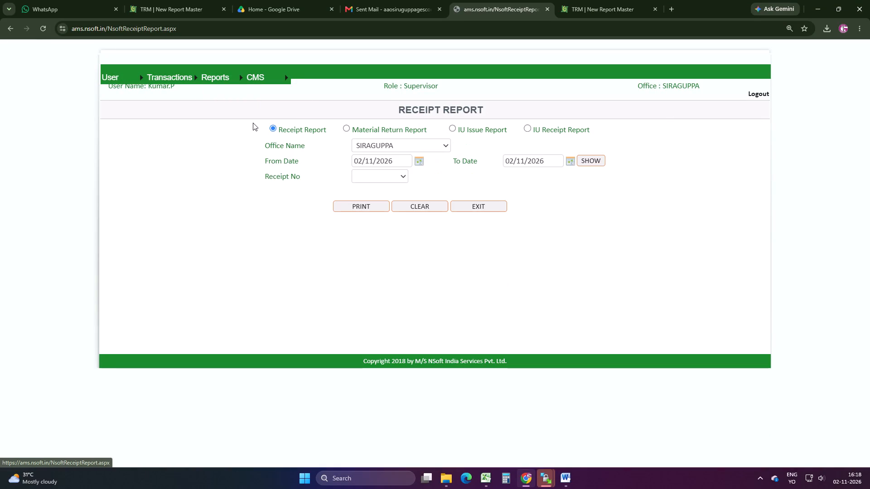
pyautogui.click(367, 132)
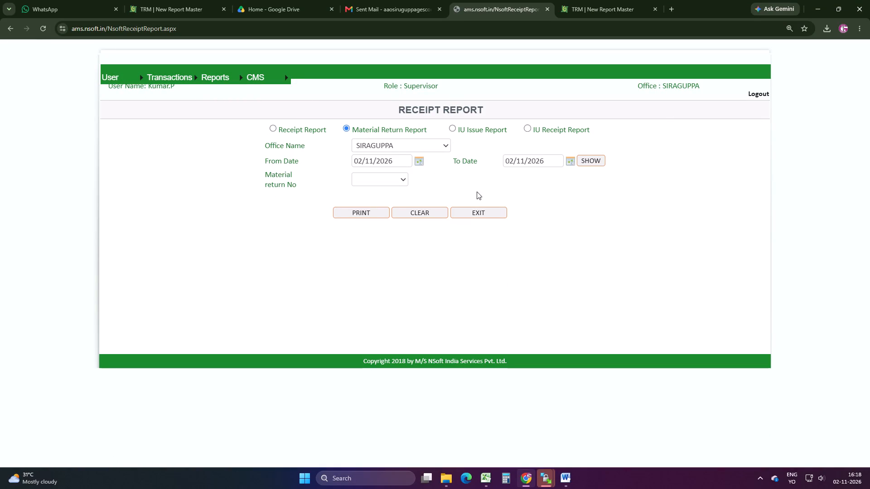
pyautogui.click(599, 159)
pyautogui.click(422, 182)
pyautogui.click(384, 178)
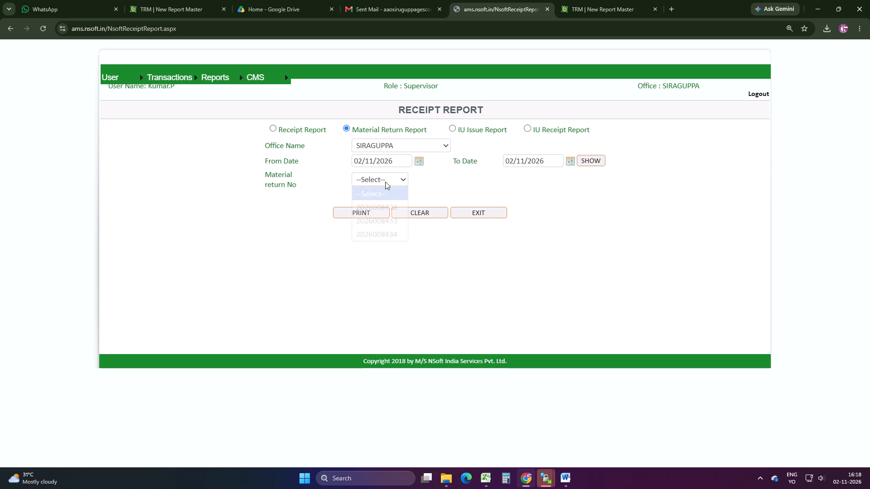
pyautogui.click(385, 206)
pyautogui.click(366, 210)
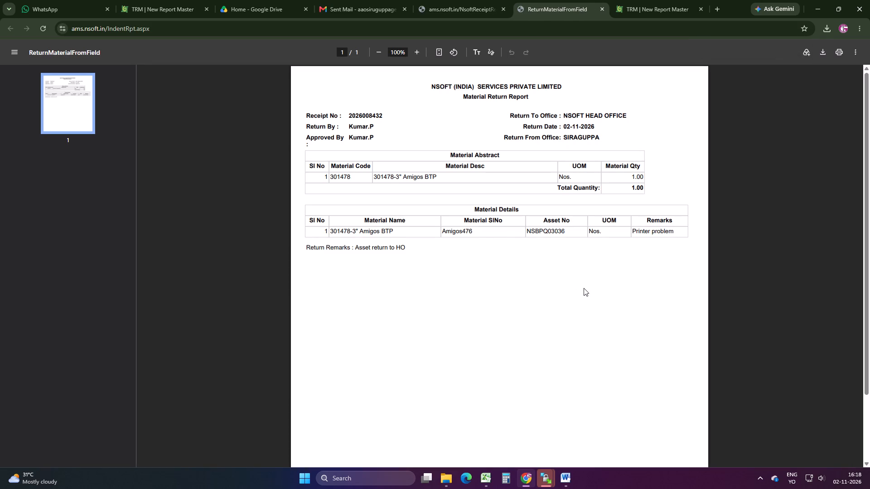
pyautogui.click(841, 52)
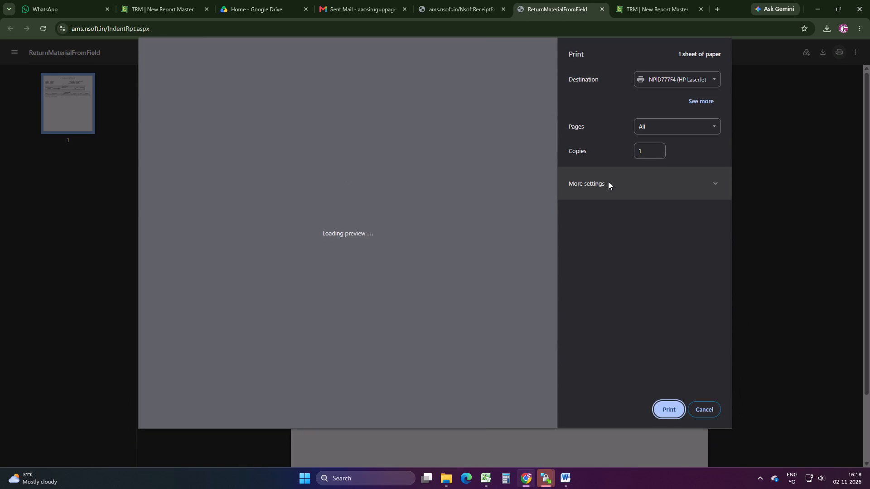
pyautogui.click(608, 182)
pyautogui.scroll(-4, 665, 223)
pyautogui.click(671, 409)
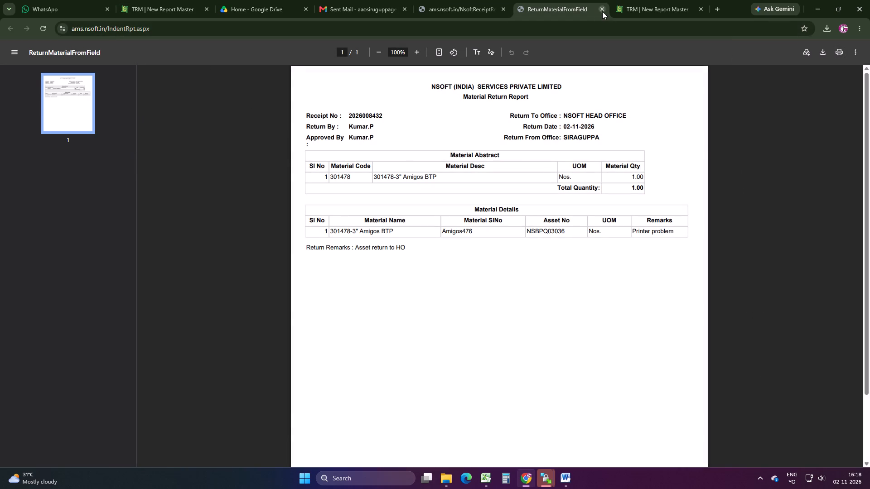
pyautogui.click(602, 11)
pyautogui.click(391, 175)
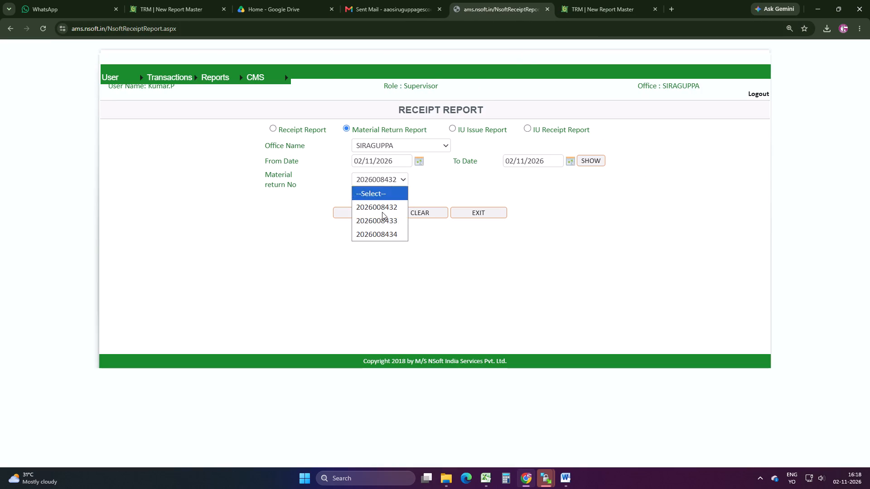
pyautogui.click(381, 222)
pyautogui.click(365, 213)
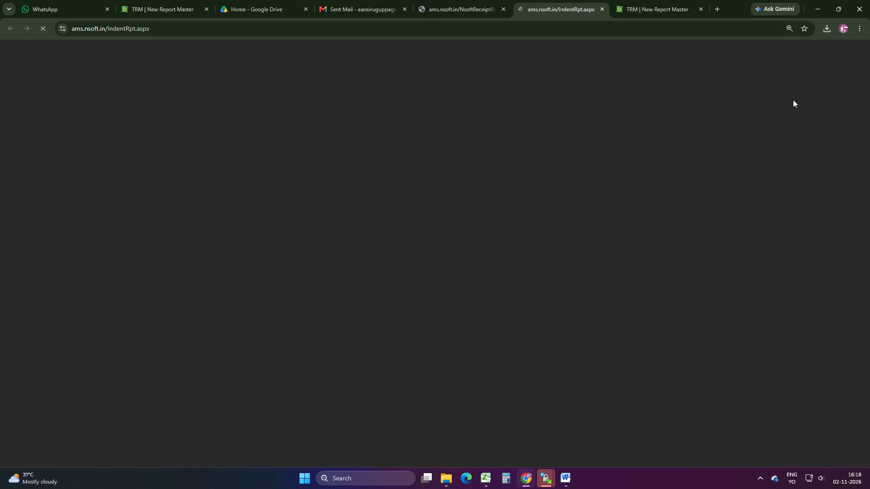
pyautogui.click(840, 54)
pyautogui.click(596, 173)
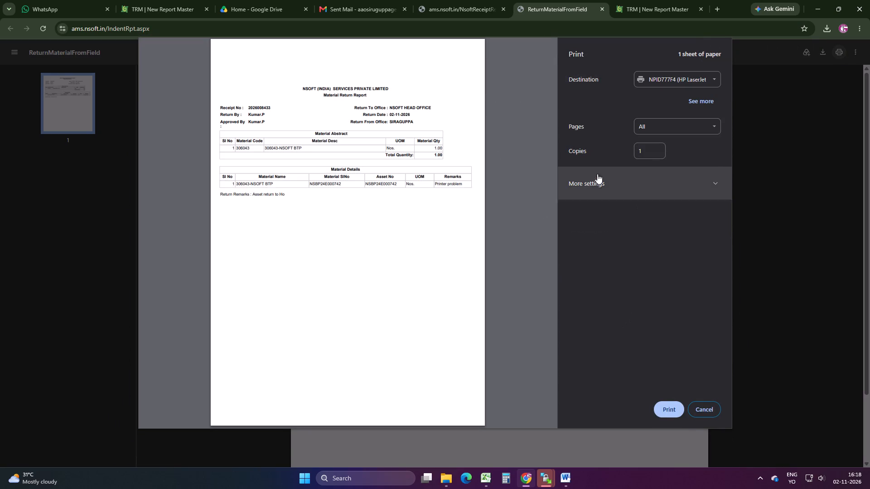
pyautogui.click(671, 412)
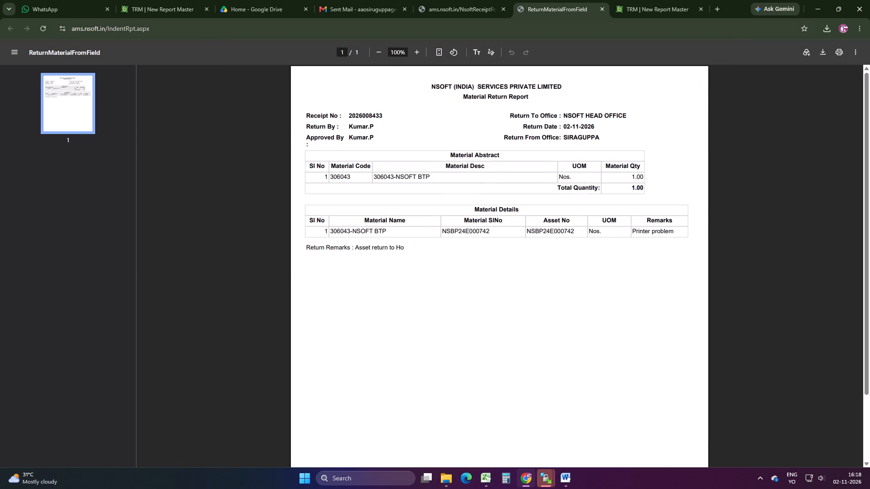
pyautogui.click(603, 10)
pyautogui.click(373, 180)
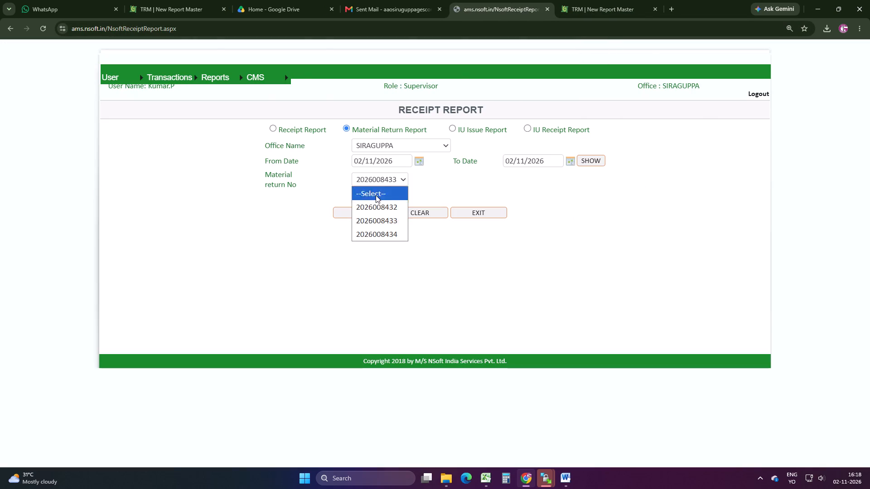
pyautogui.click(378, 231)
pyautogui.click(363, 216)
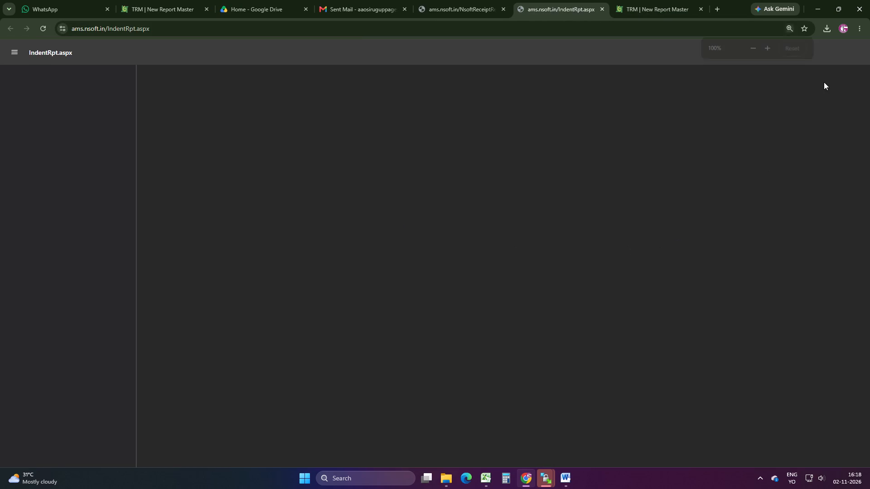
pyautogui.click(844, 54)
pyautogui.click(608, 187)
pyautogui.scroll(-4, 693, 322)
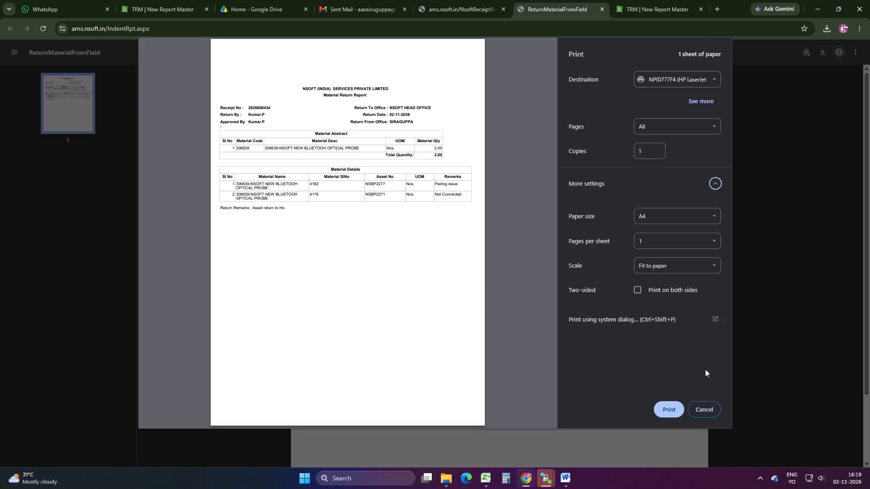
pyautogui.click(669, 408)
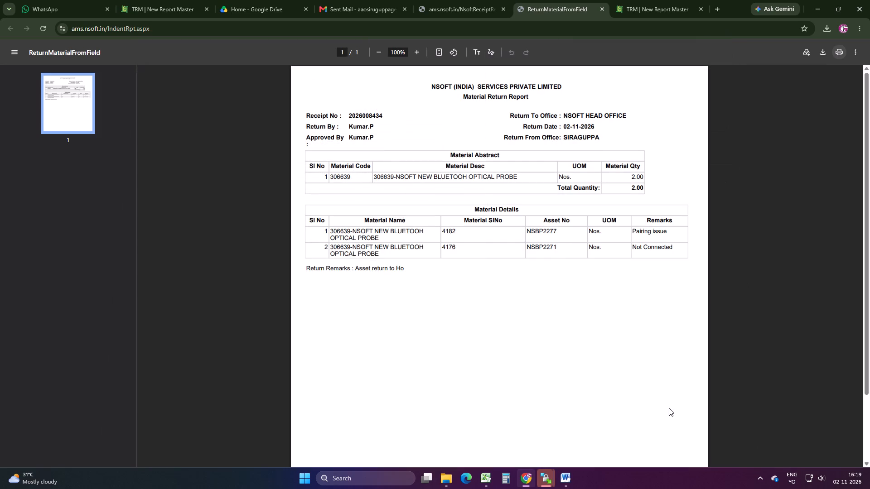
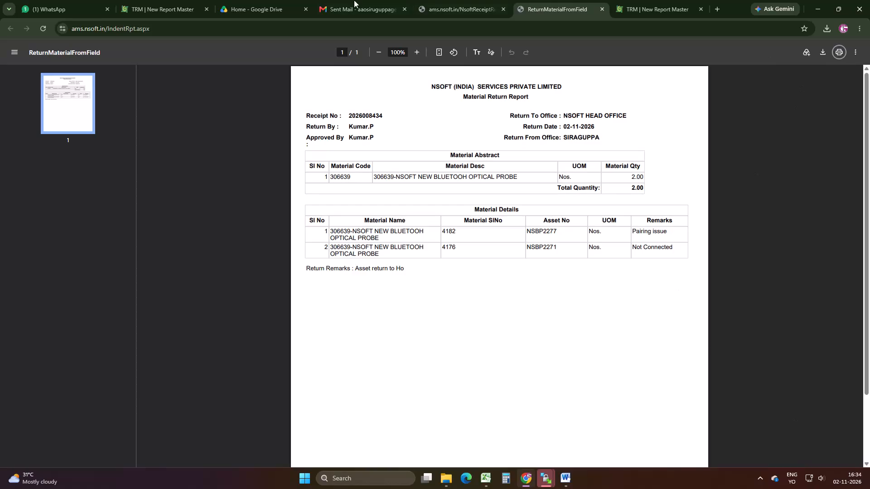
# Return to the asset management site, reload it, and check the Stationary Stock Details and Stationary Daily Entry pages.
pyautogui.click(643, 0)
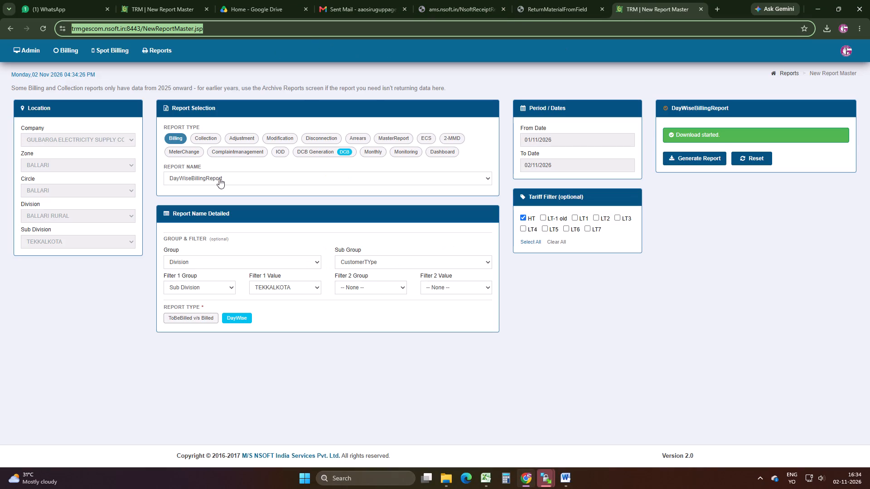
pyautogui.click(478, 0)
pyautogui.click(463, 28)
pyautogui.press('Return')
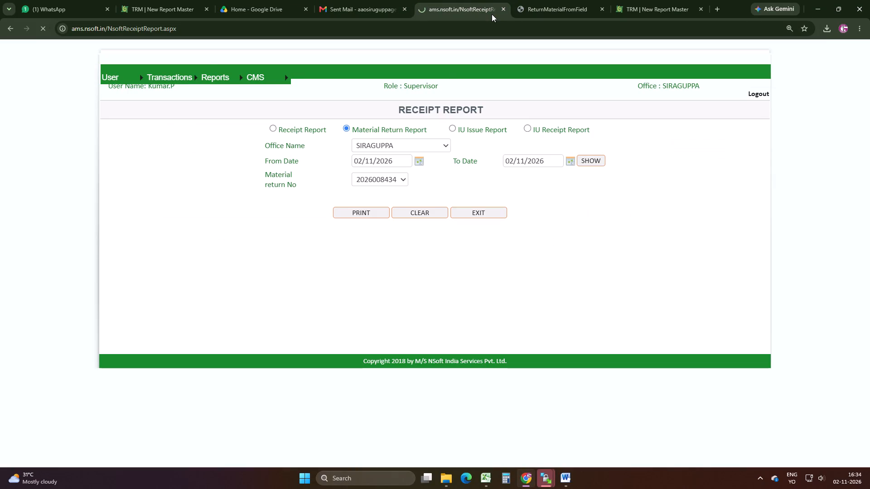
pyautogui.click(197, 173)
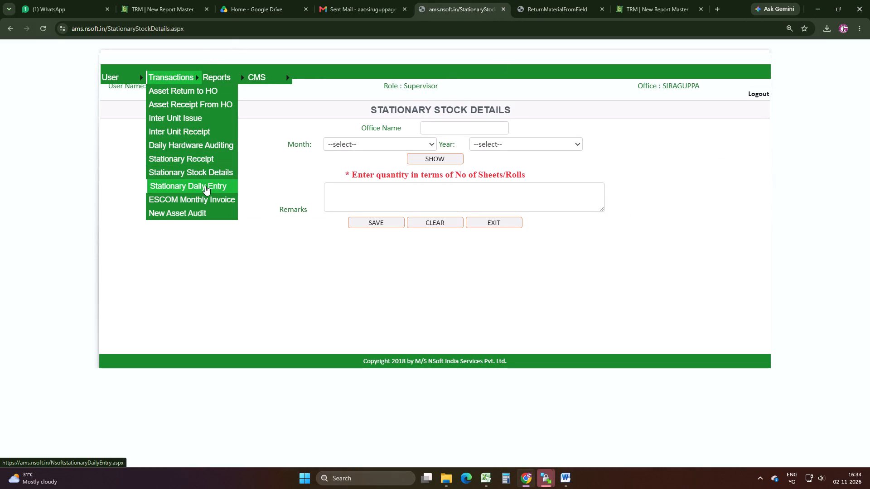
pyautogui.click(205, 186)
pyautogui.click(502, 283)
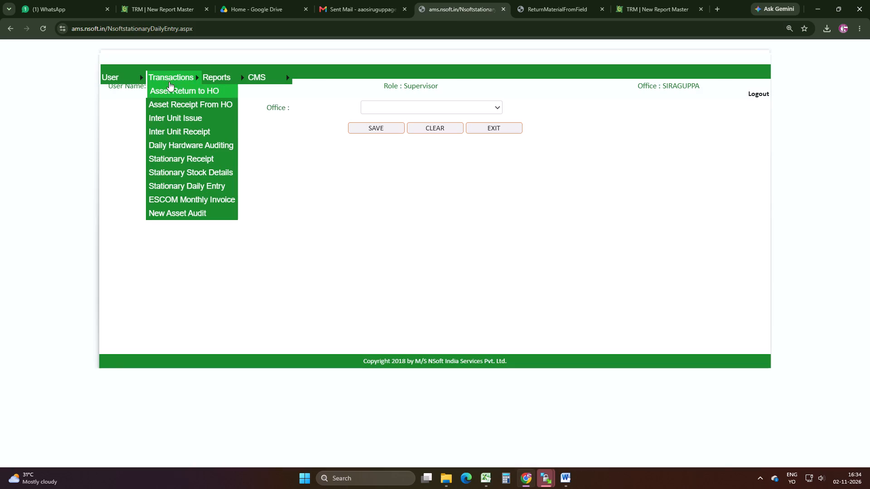
# In Stationary Receipt, select issue 32290 and enter received quantities: 1500 A4 sheets, 500 GESCOM receipts and 265 GESCOM bill rolls.
pyautogui.click(174, 157)
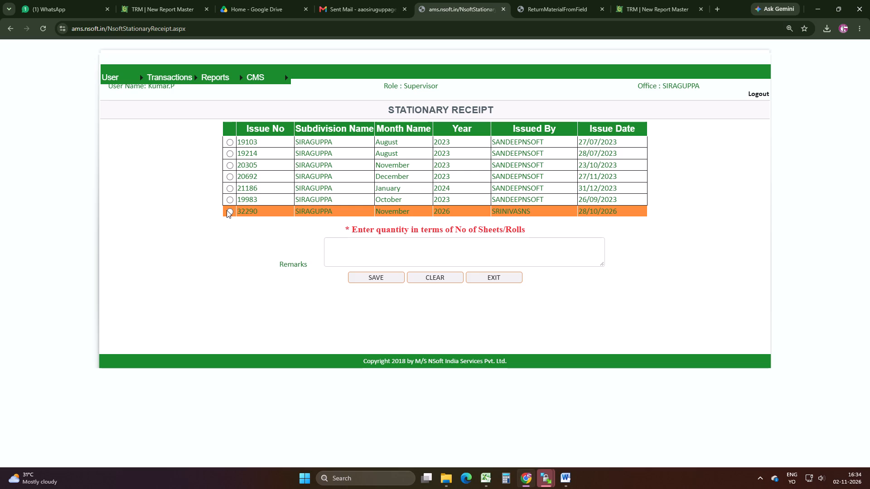
pyautogui.click(227, 210)
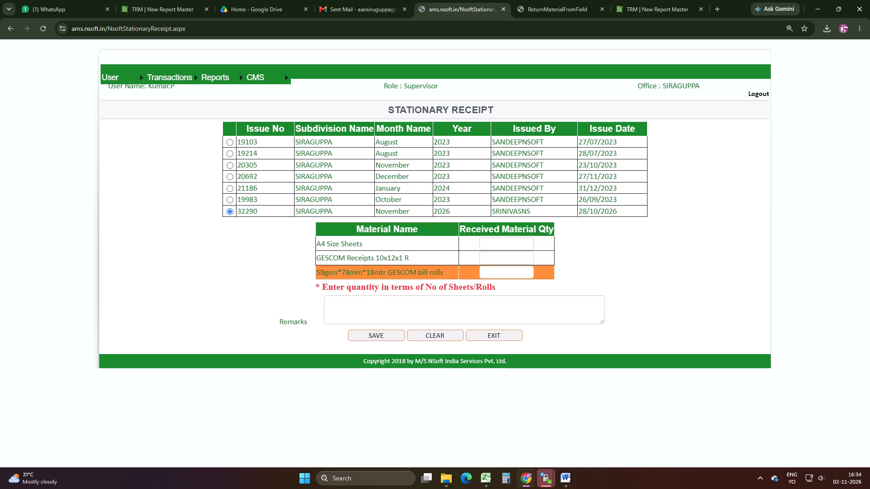
pyautogui.click(494, 248)
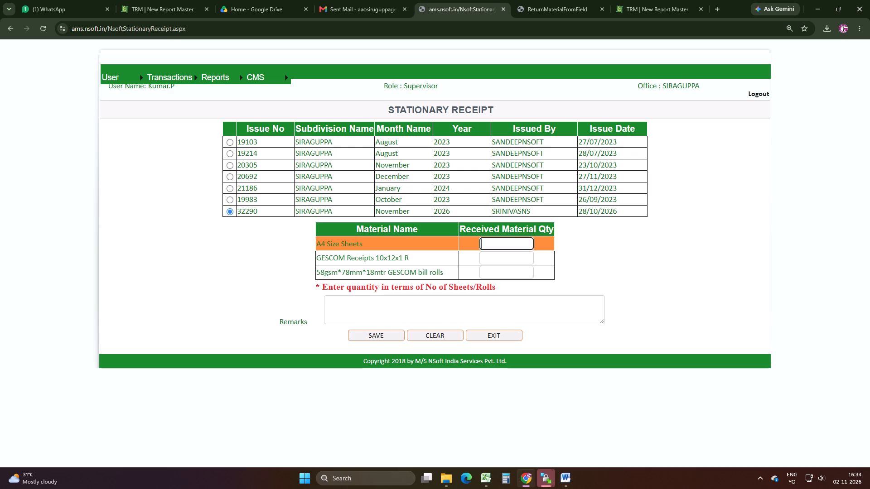
pyautogui.write('1500')
pyautogui.click(497, 254)
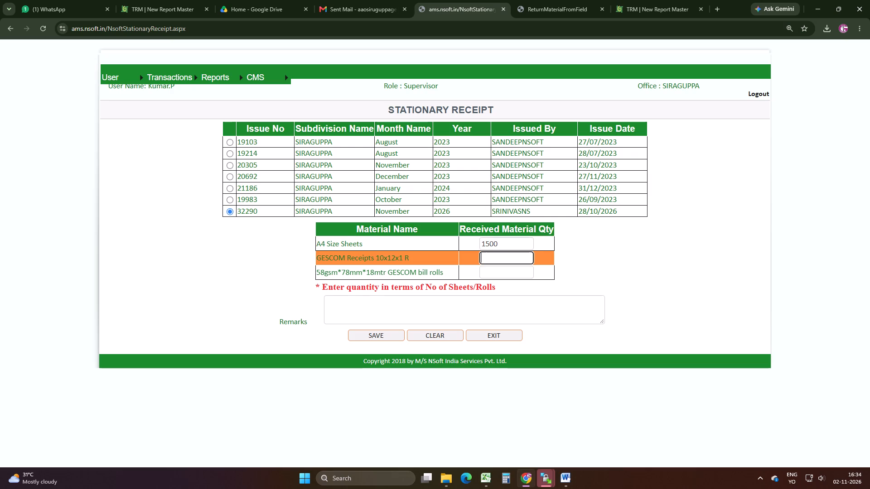
pyautogui.write('500')
pyautogui.click(500, 274)
pyautogui.write('265')
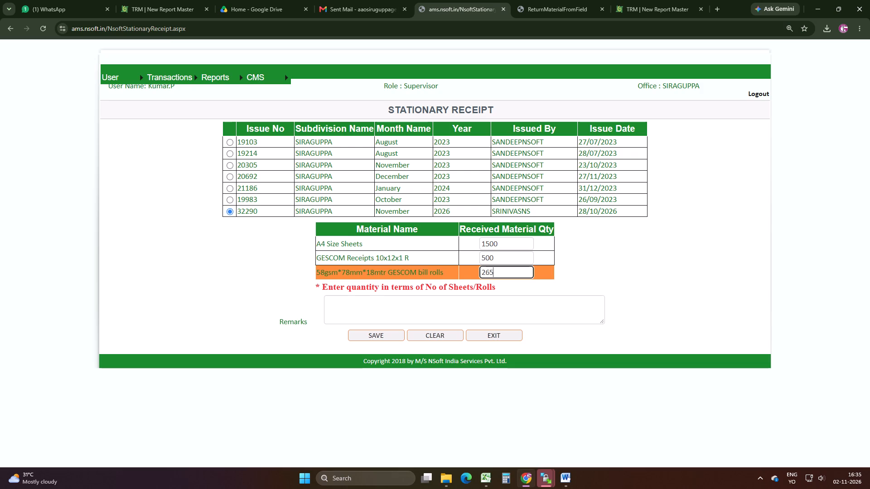
# Enter the remark "recived", save the stationary receipt for issue 32290 and reload the page.
pyautogui.click(454, 313)
pyautogui.write('rec')
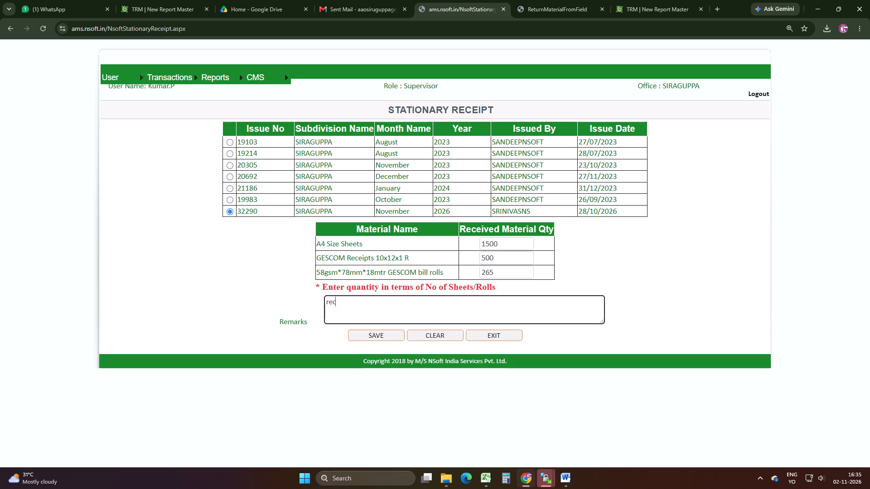
pyautogui.write('in')
pyautogui.press('BackSpace')
pyautogui.write('ved')
pyautogui.click(373, 336)
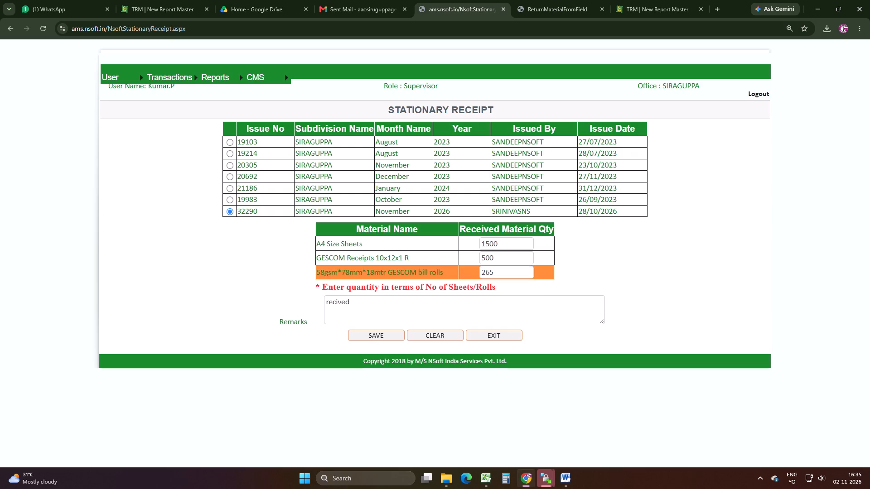
pyautogui.click(370, 340)
pyautogui.doubleClick(371, 336)
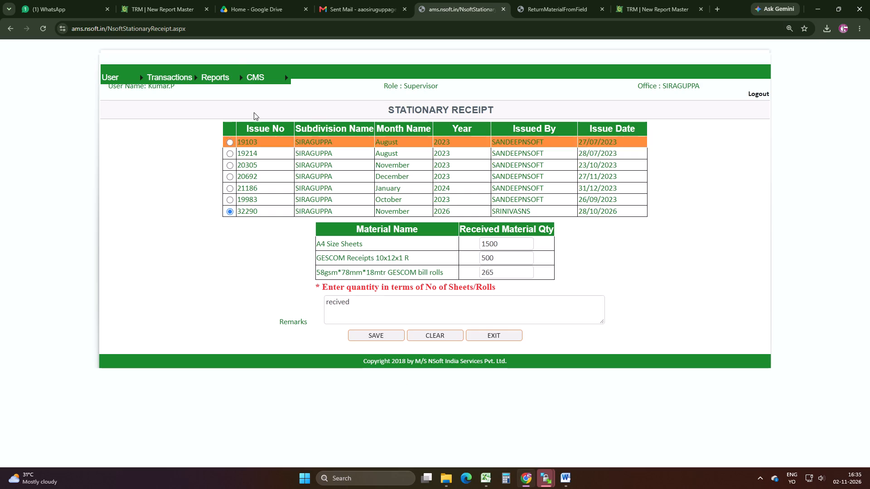
pyautogui.click(227, 27)
pyautogui.press('Return')
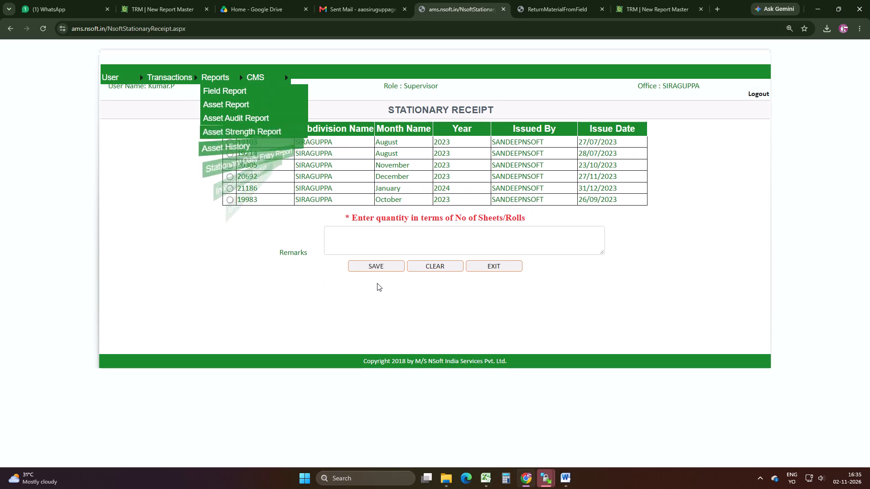